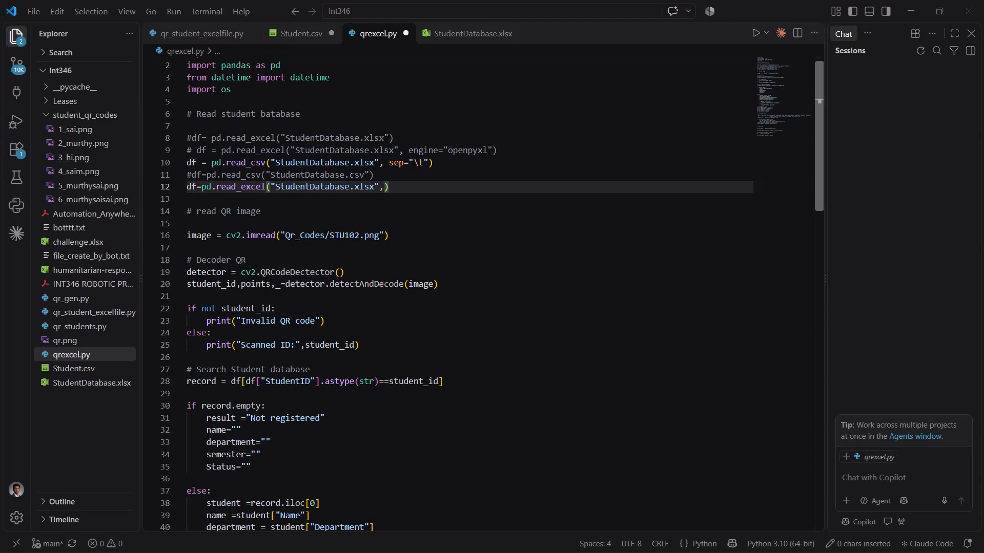
Put the code editor away and switch to the Automation Anywhere bot repository in Chrome.
left_click(913, 2)
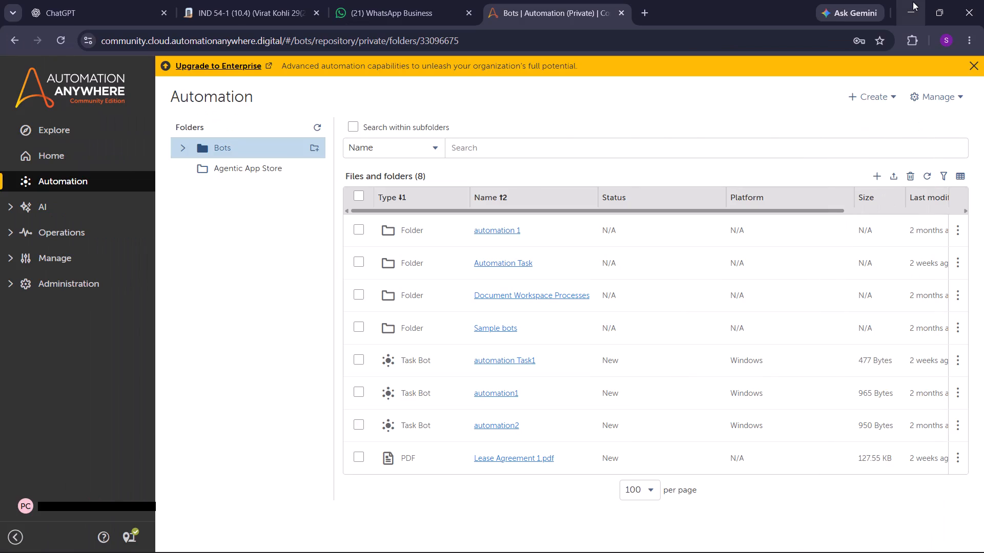
Check India's batting scorecard for the IND vs NZ 1st ODI on CREX and return to the Automation Anywhere repository.
left_click(285, 2)
scroll(421, 320, "up", 1)
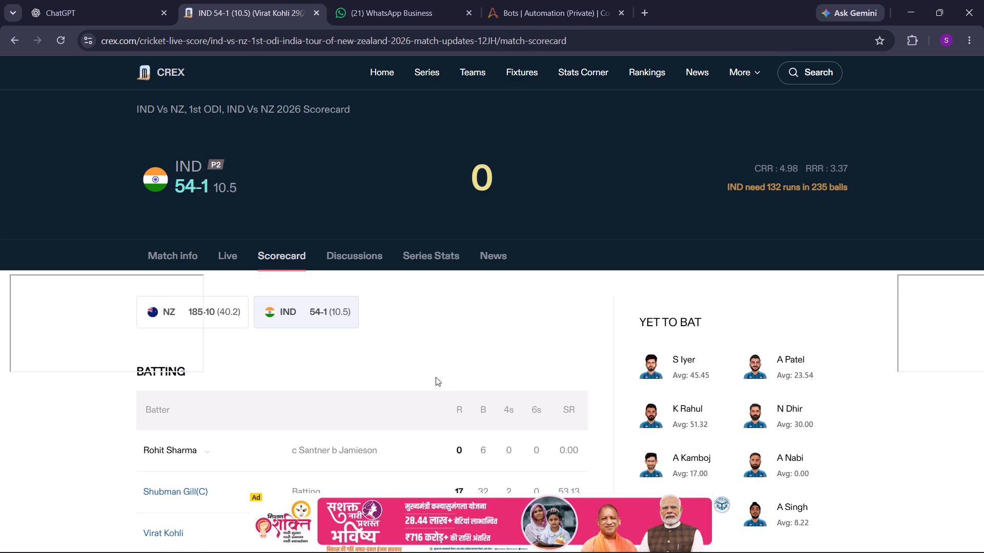
scroll(442, 391, "down", 1)
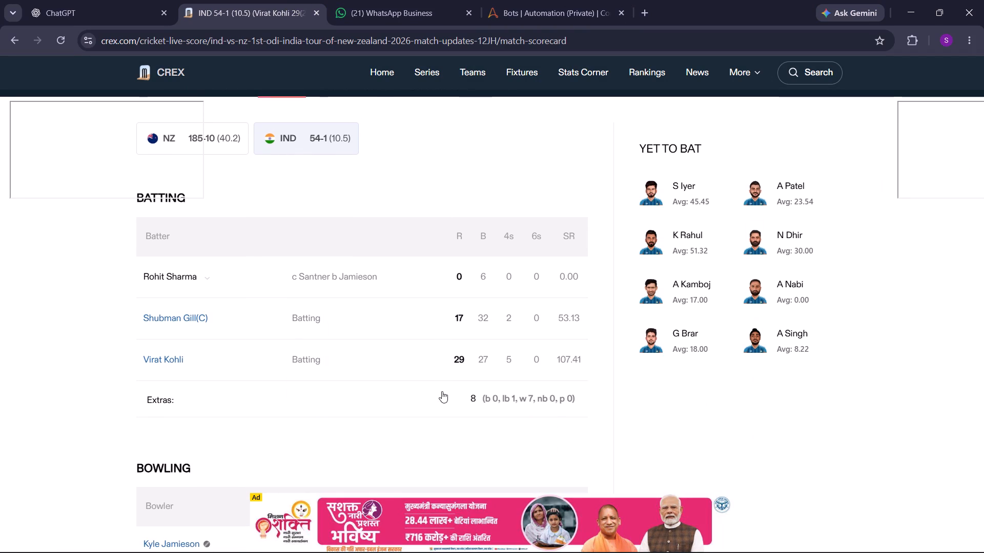
scroll(442, 391, "down", 1)
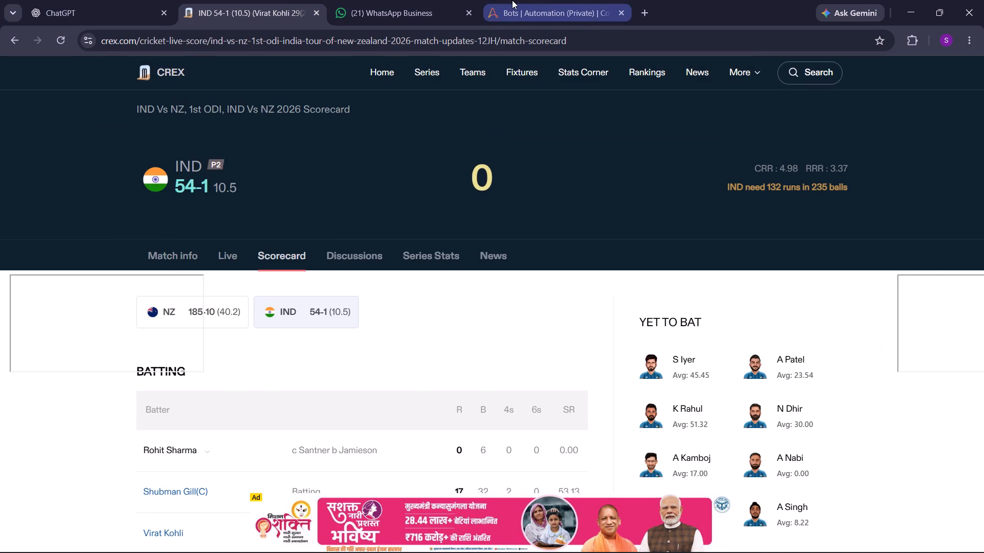
left_click(512, 0)
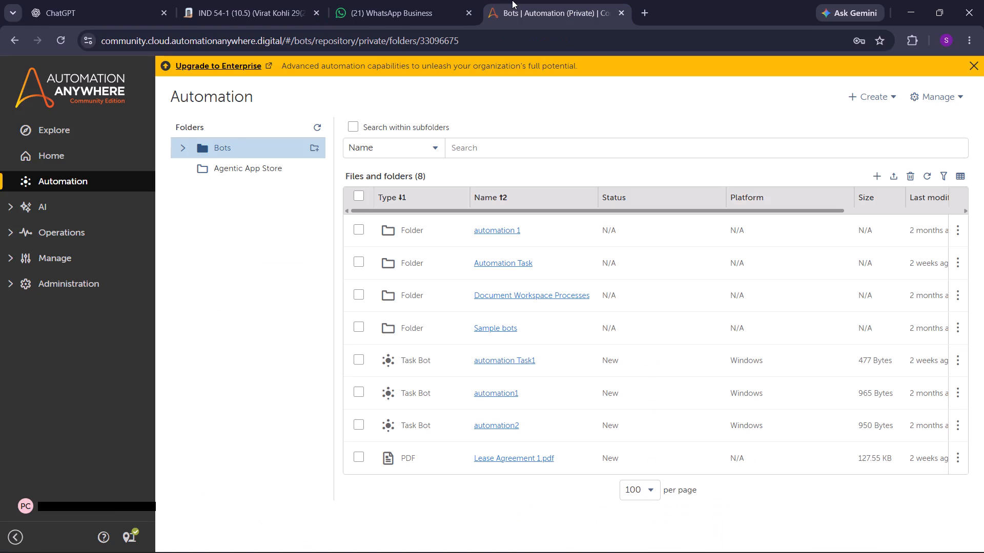
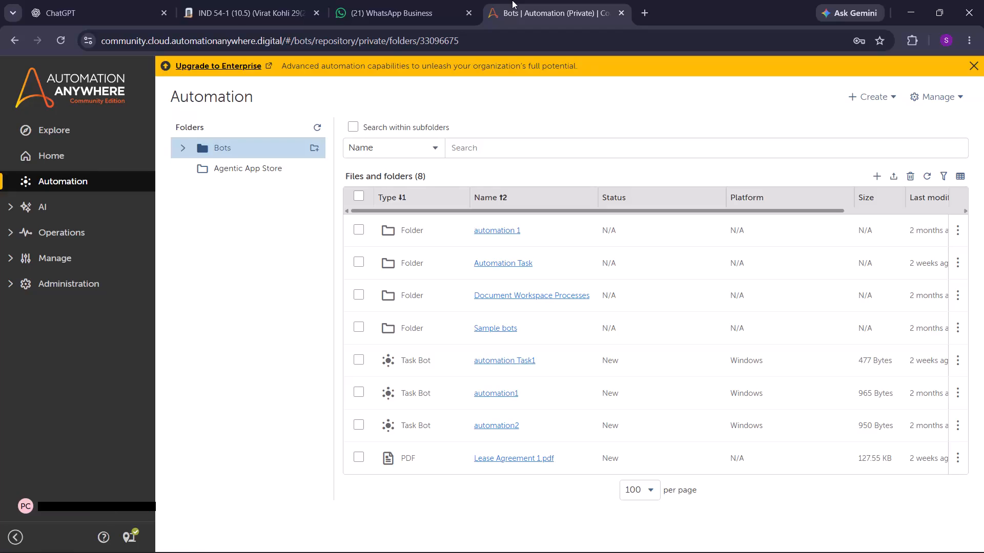
Reload the IND vs NZ 1st ODI scorecard on CREX, review India's batting, and return to the Automation Anywhere repository.
left_click(252, 0)
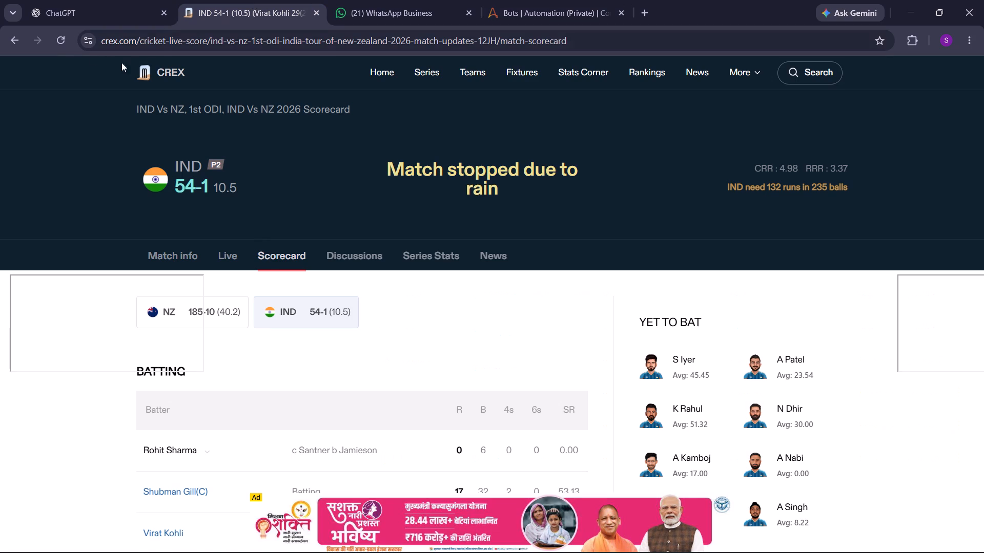
left_click(60, 41)
scroll(484, 329, "down", 1)
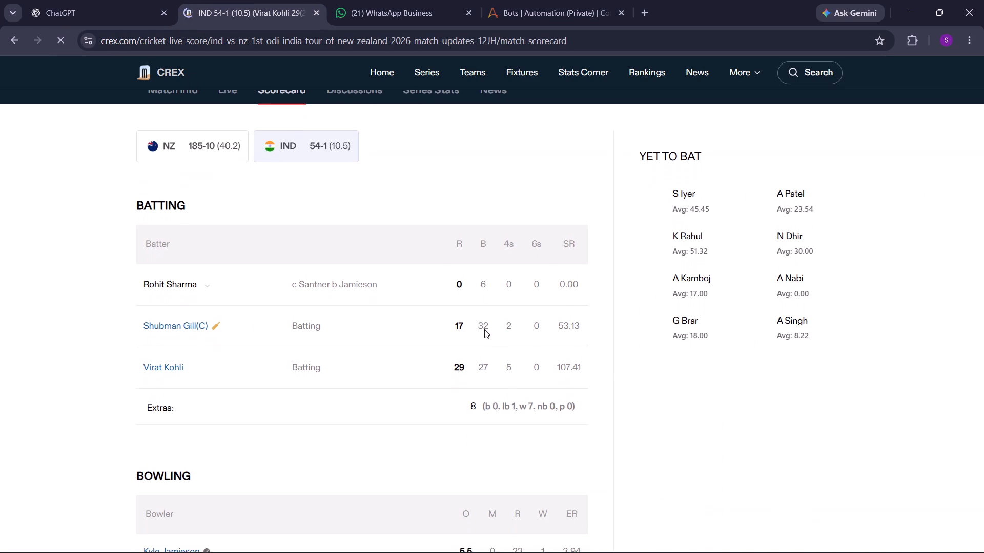
scroll(484, 329, "down", 1)
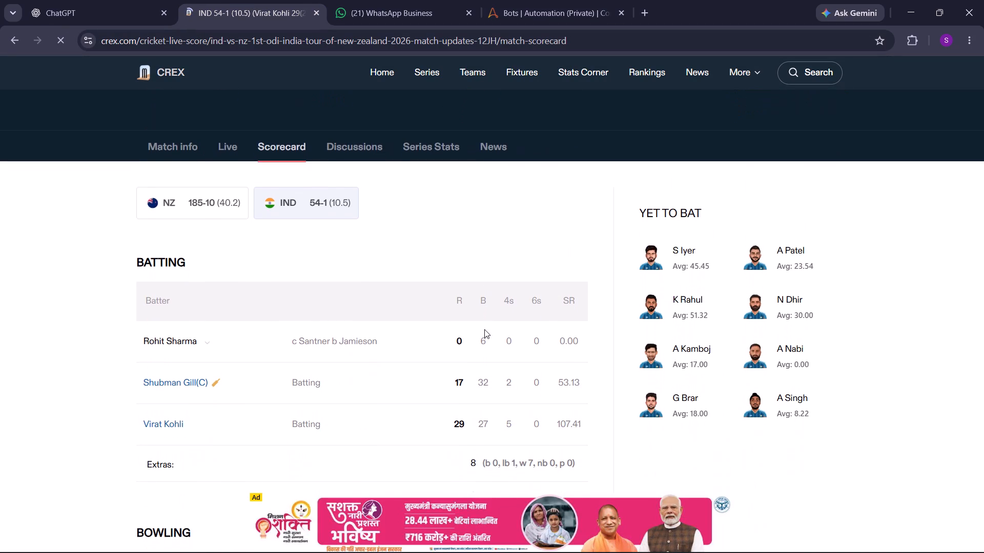
scroll(484, 329, "down", 2)
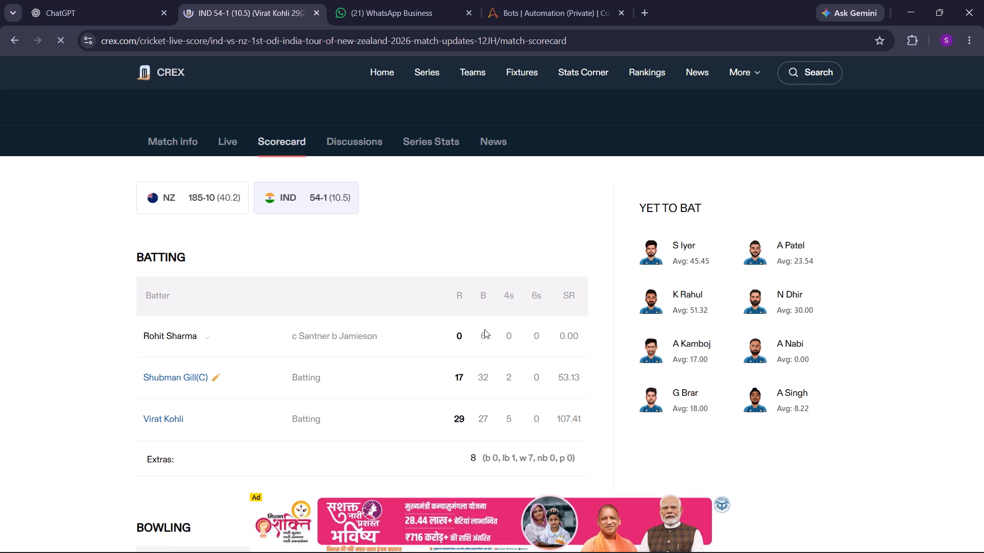
scroll(484, 329, "down", 1)
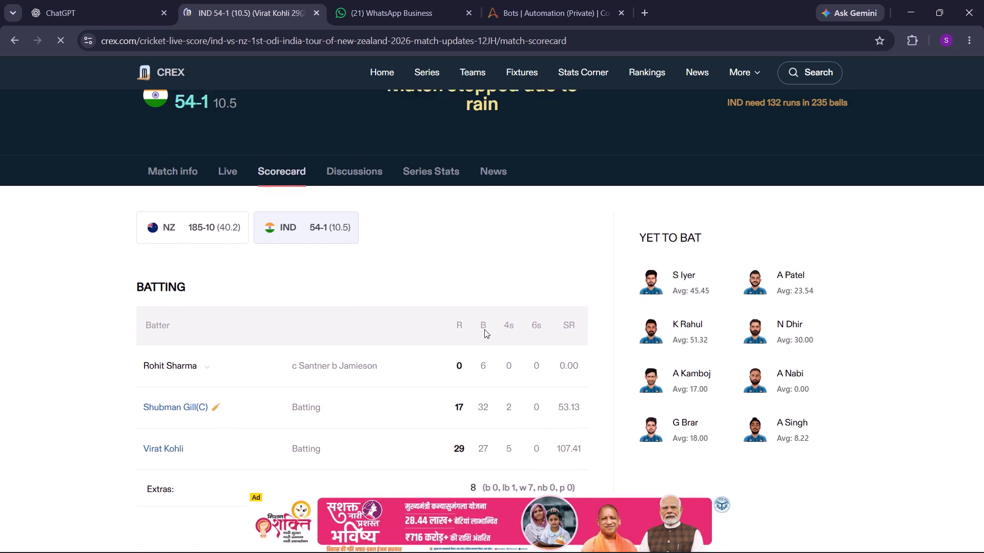
scroll(484, 329, "down", 1)
left_click(549, 1)
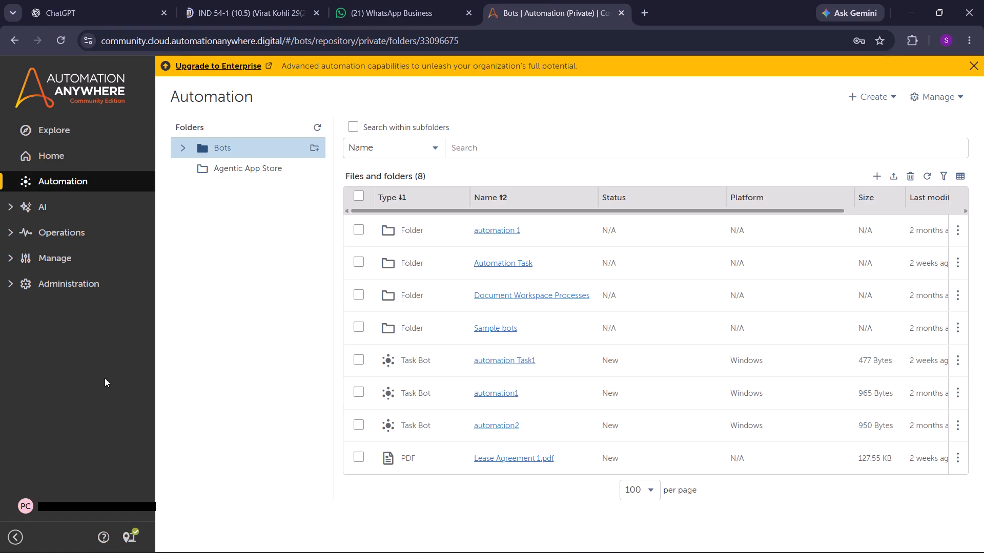
Expand the Manage section to reach its device, global value, credential and package pages.
left_click(97, 250)
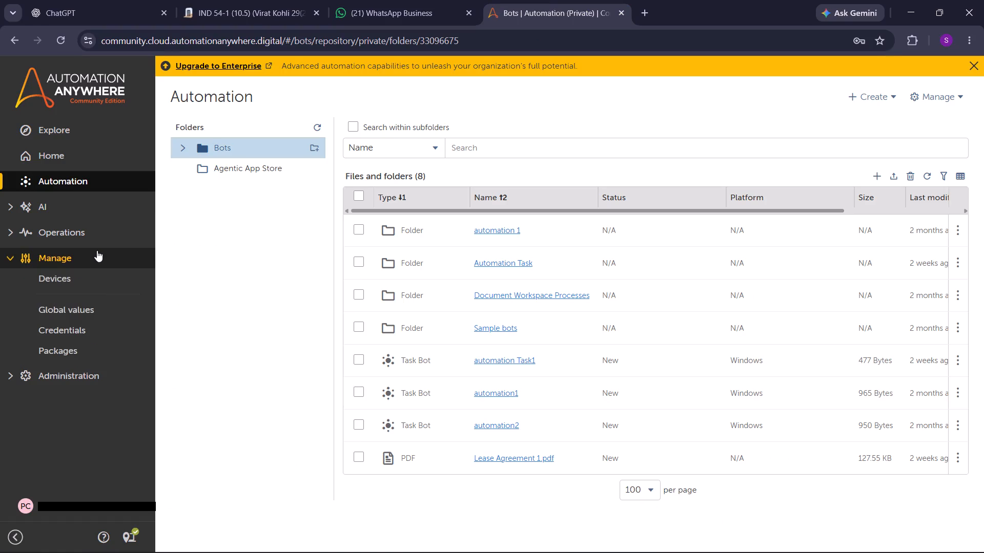
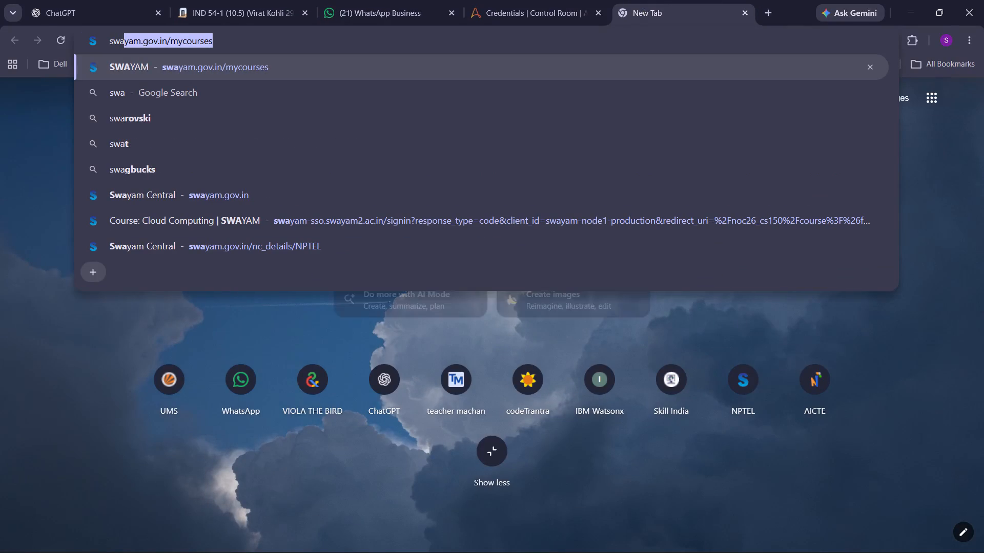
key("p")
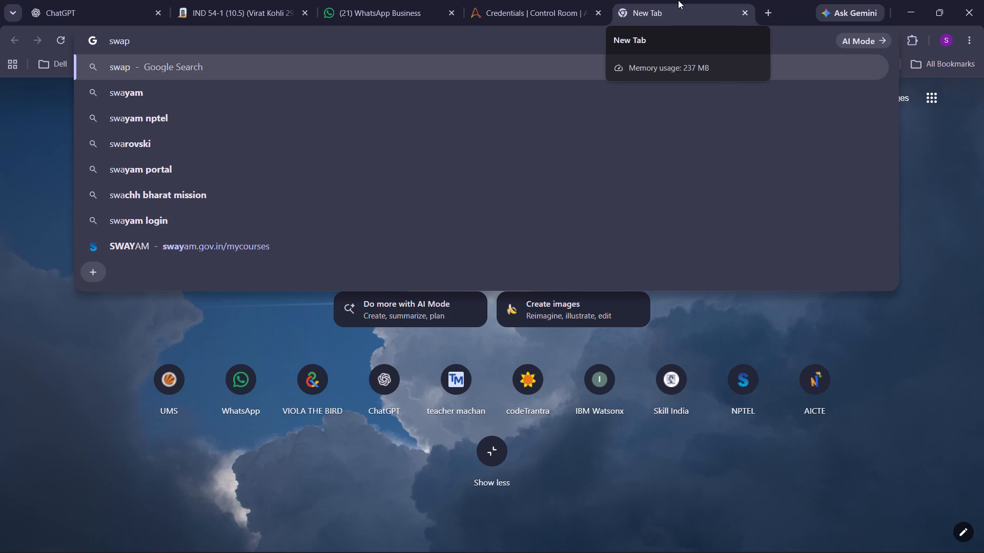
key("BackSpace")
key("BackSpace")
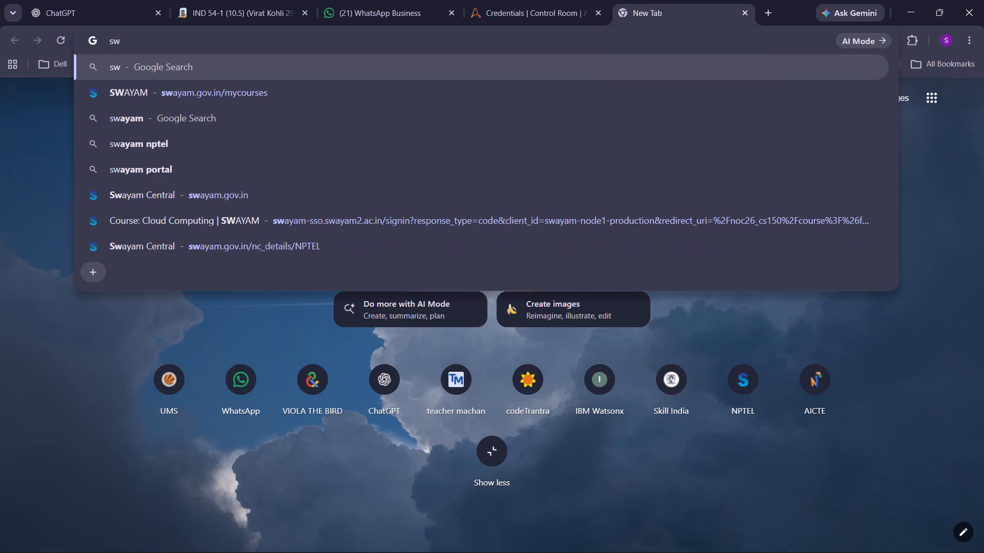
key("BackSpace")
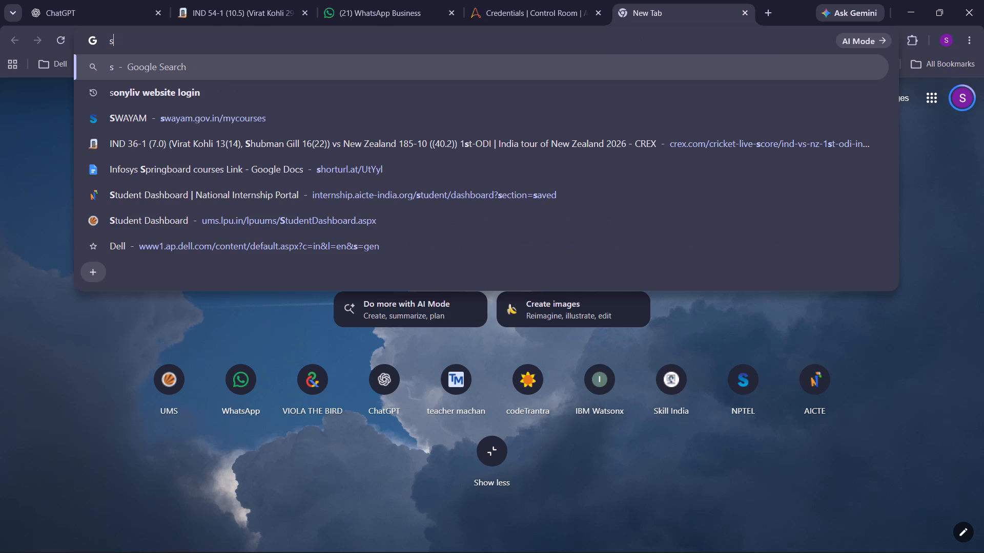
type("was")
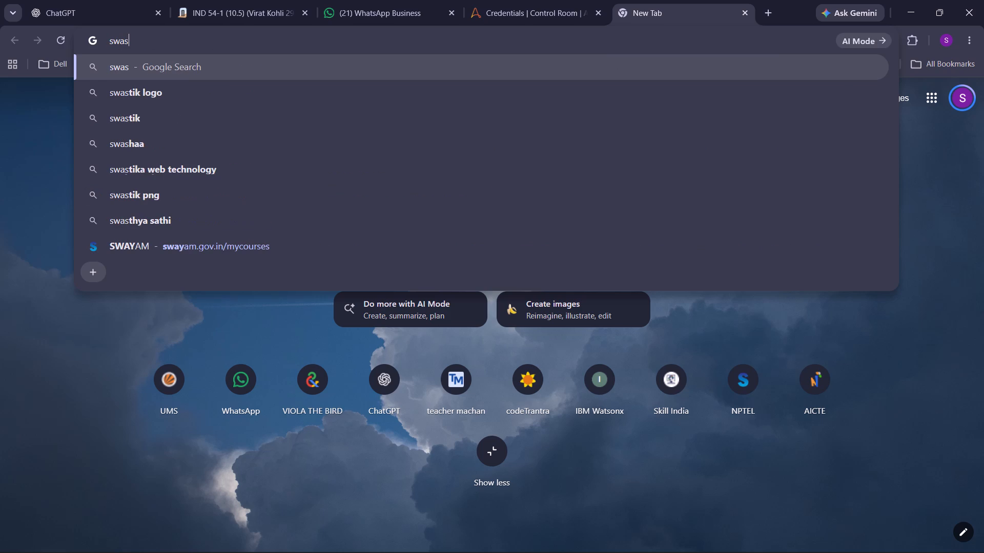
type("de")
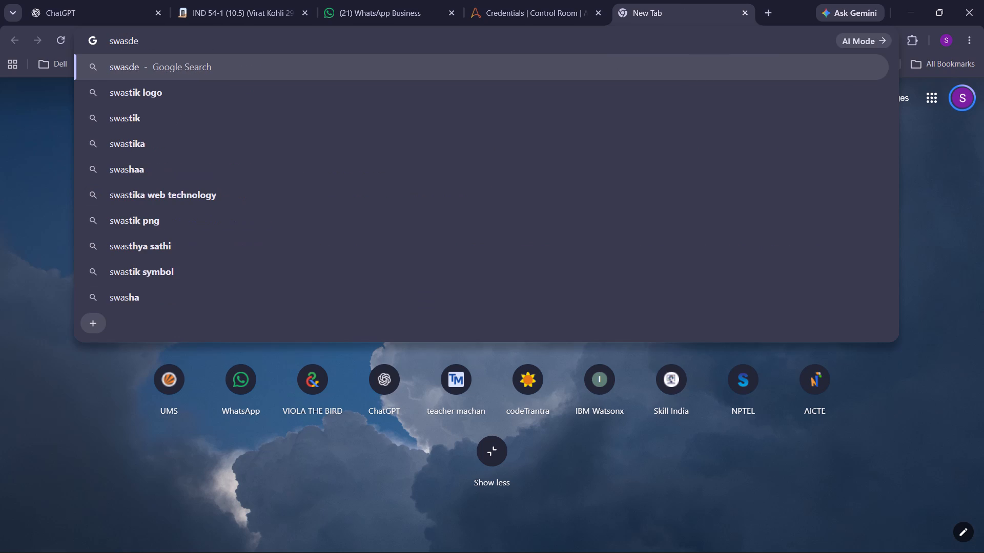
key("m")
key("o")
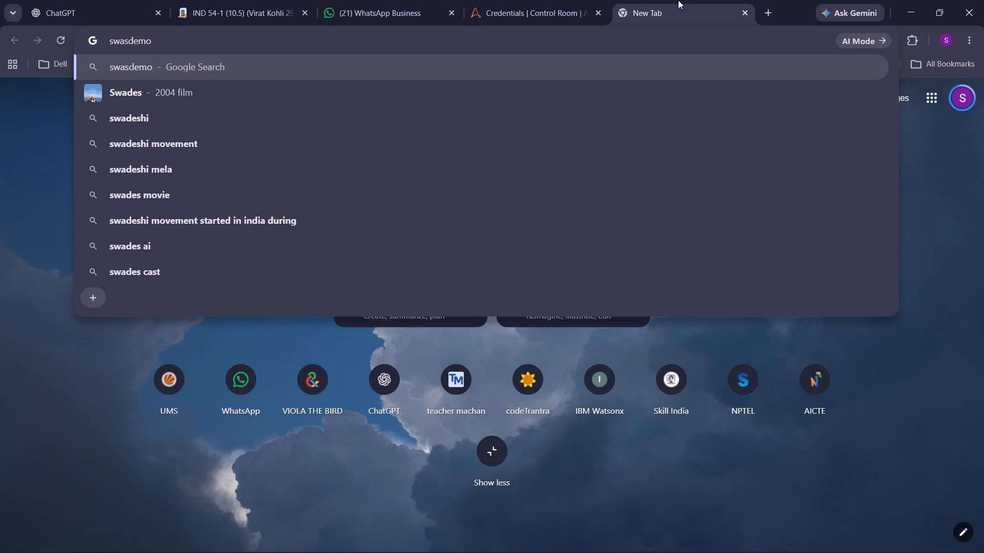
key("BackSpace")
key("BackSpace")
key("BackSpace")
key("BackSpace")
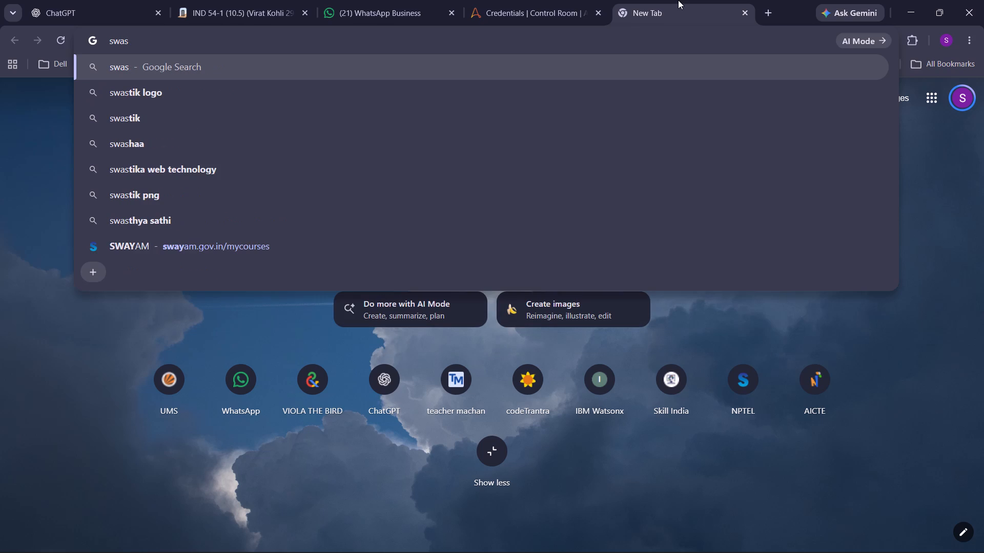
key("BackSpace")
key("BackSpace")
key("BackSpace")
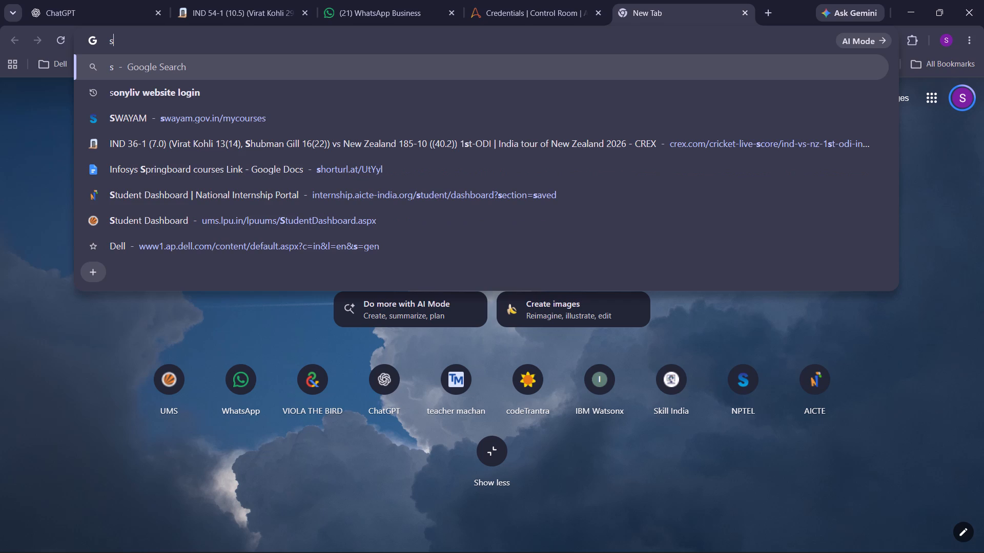
Search Google for the suggested term "sosdemo" and look through the results for the demo website.
type("osde")
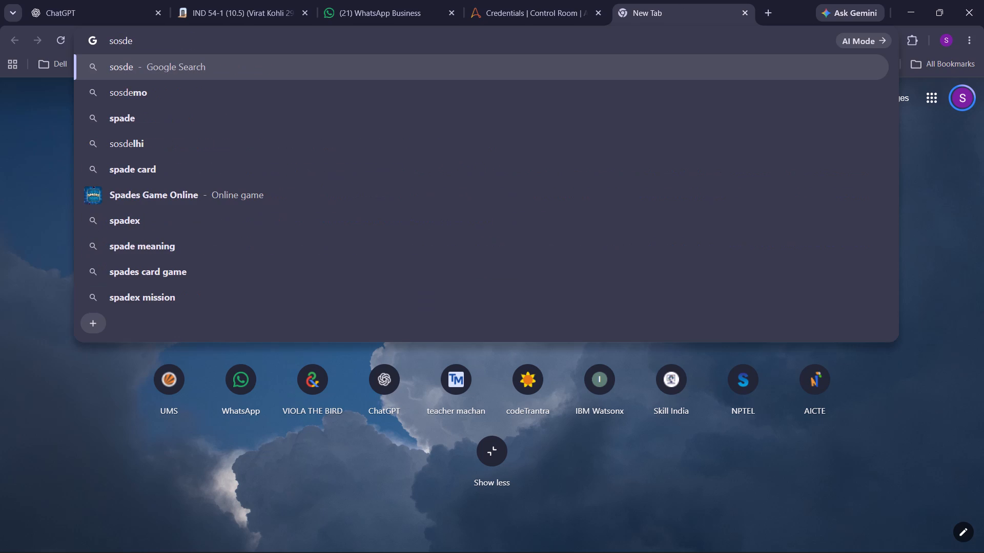
left_click(252, 91)
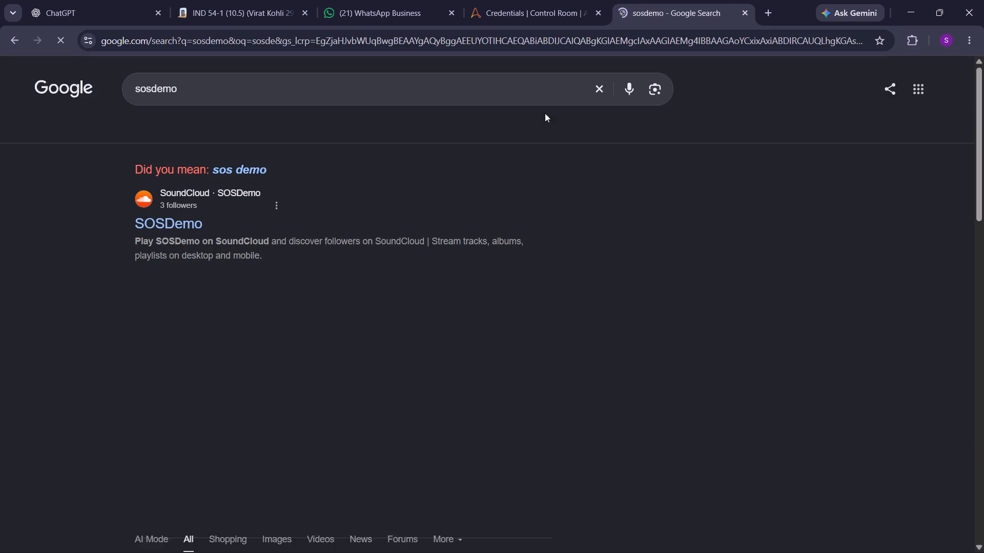
scroll(225, 243, "down", 1)
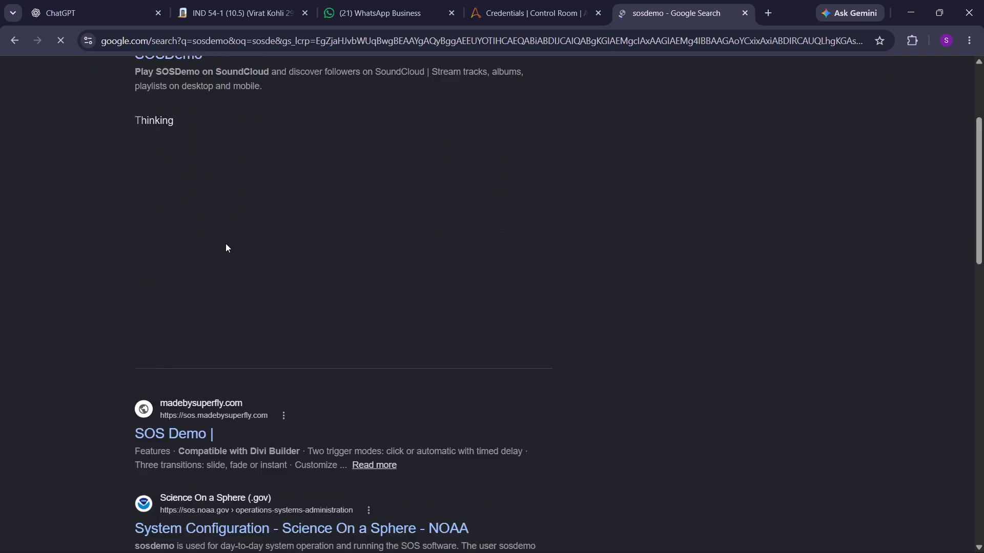
scroll(225, 243, "down", 1)
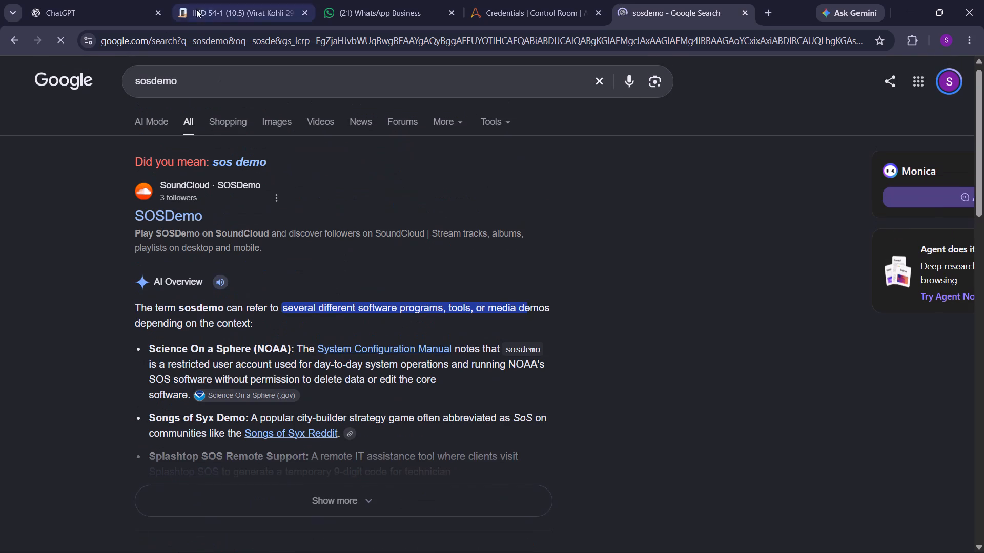
Correct the Google query to "swosdemo", run the search again and look through the results.
left_click(147, 83)
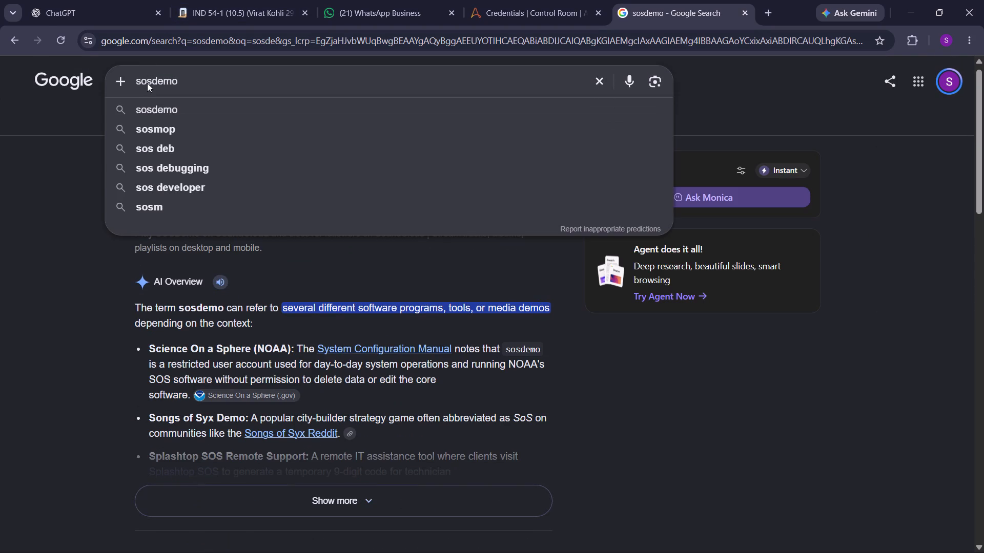
key("BackSpace")
type("wo")
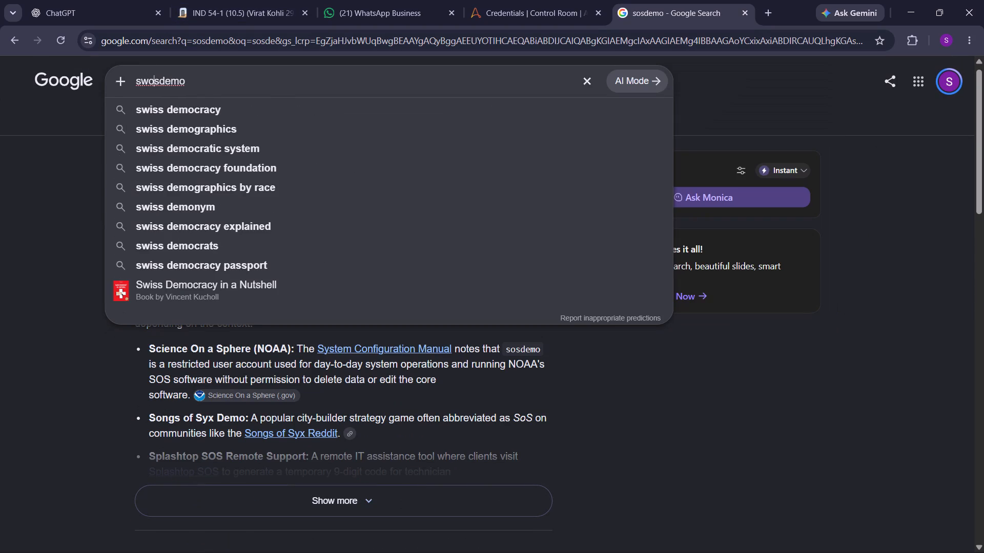
key("Return")
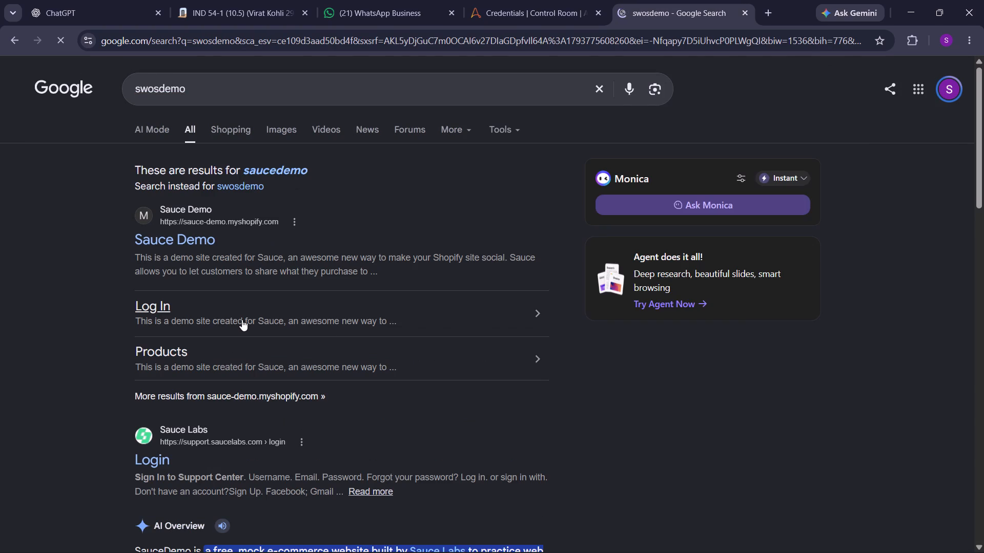
scroll(240, 323, "down", 2)
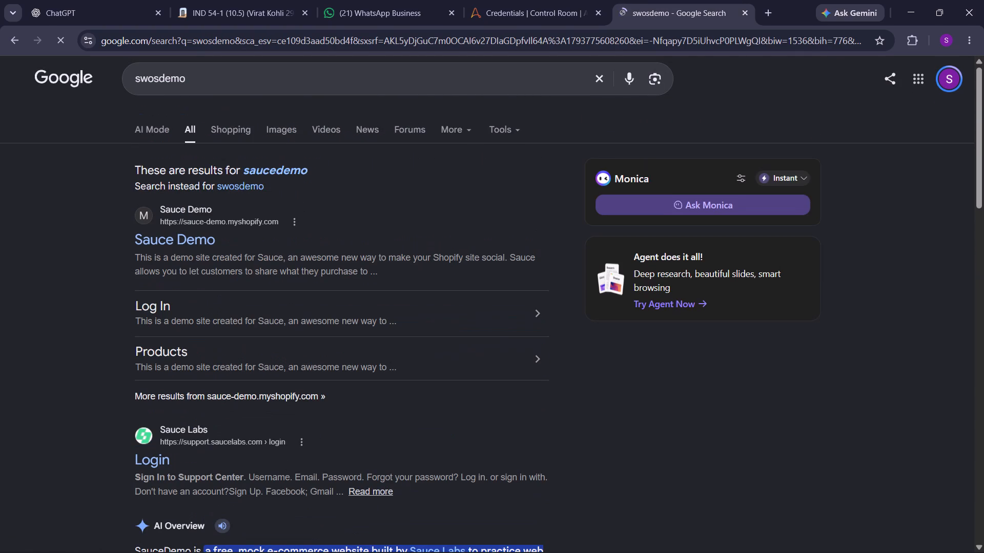
Open the "swosdemo" search query for editing.
left_click(158, 90)
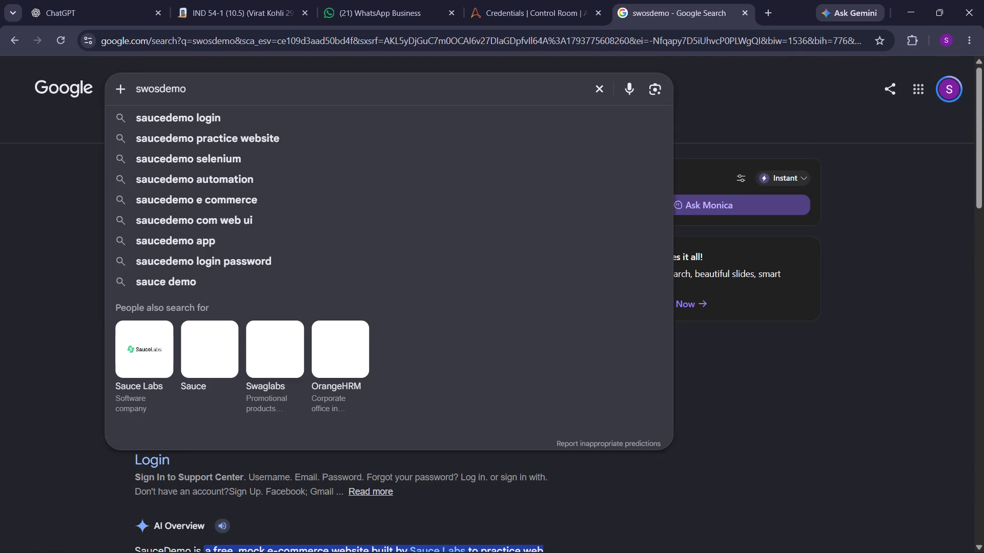
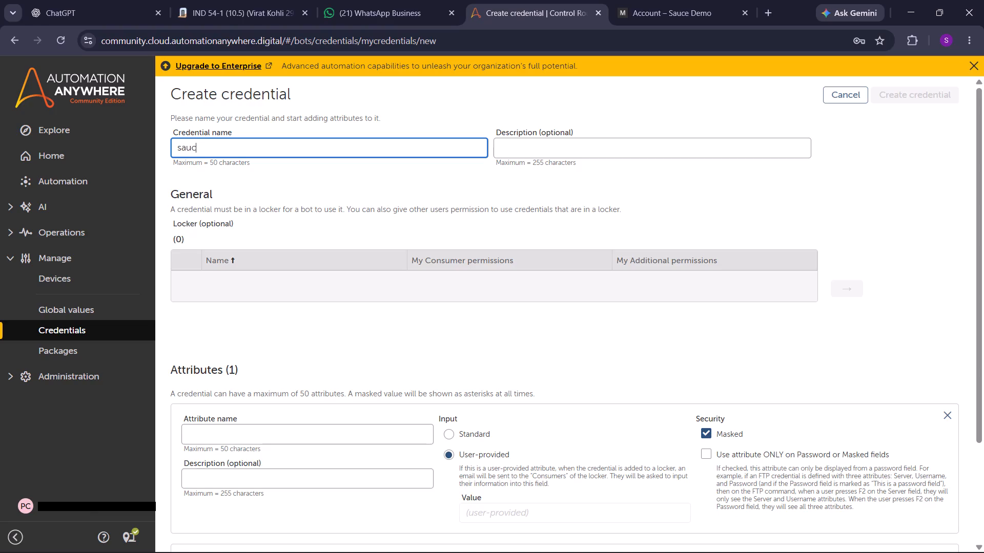
Complete the new credential's name as sauce_login.
type("e")
type("_lo")
type("gin")
Examine the new credential form's description, locker and attribute sections.
left_click(628, 151)
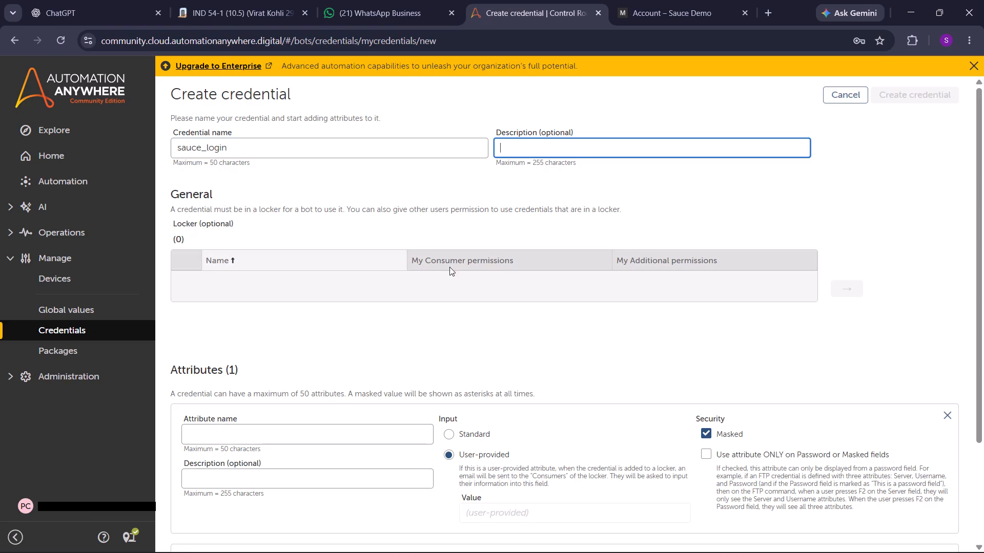
scroll(590, 318, "down", 1)
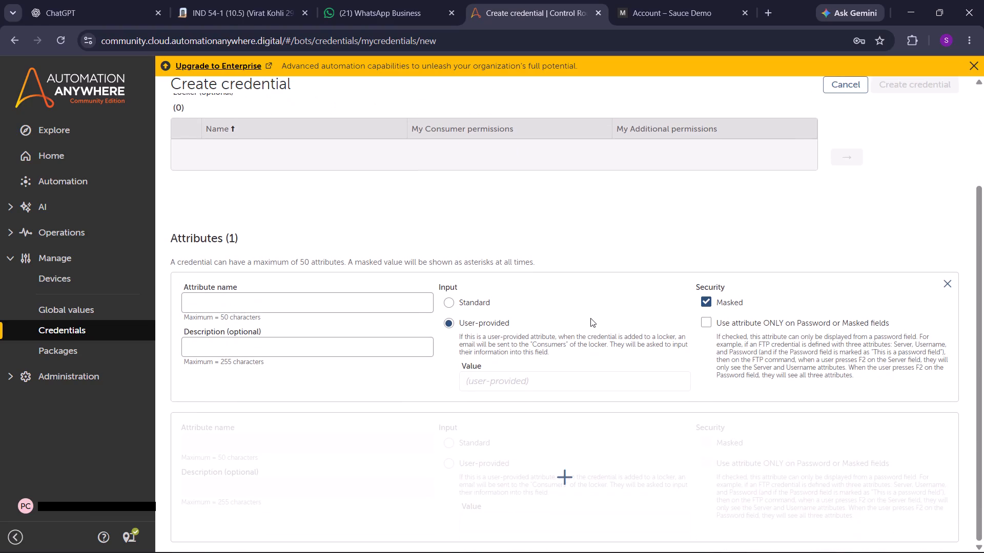
scroll(590, 318, "down", 1)
key("Return")
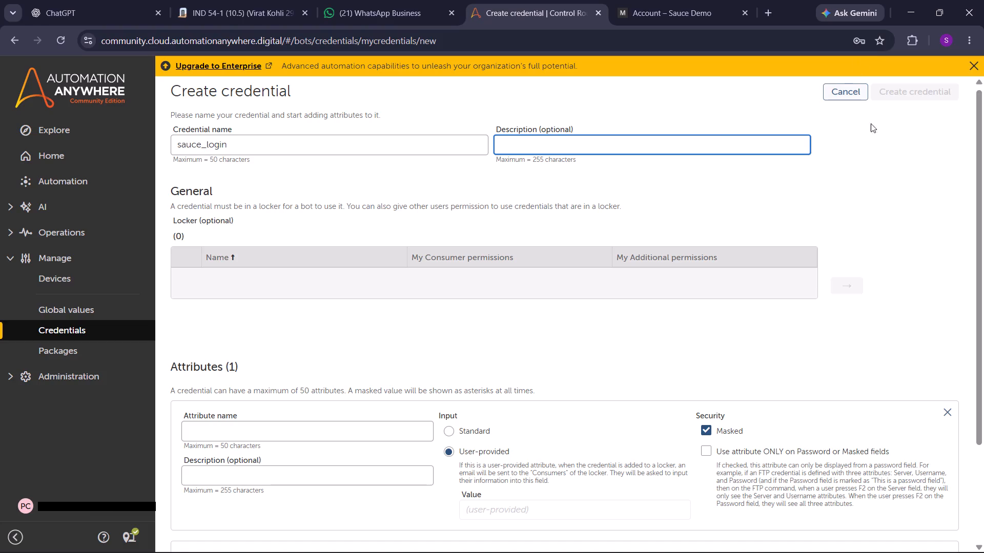
scroll(753, 218, "down", 4)
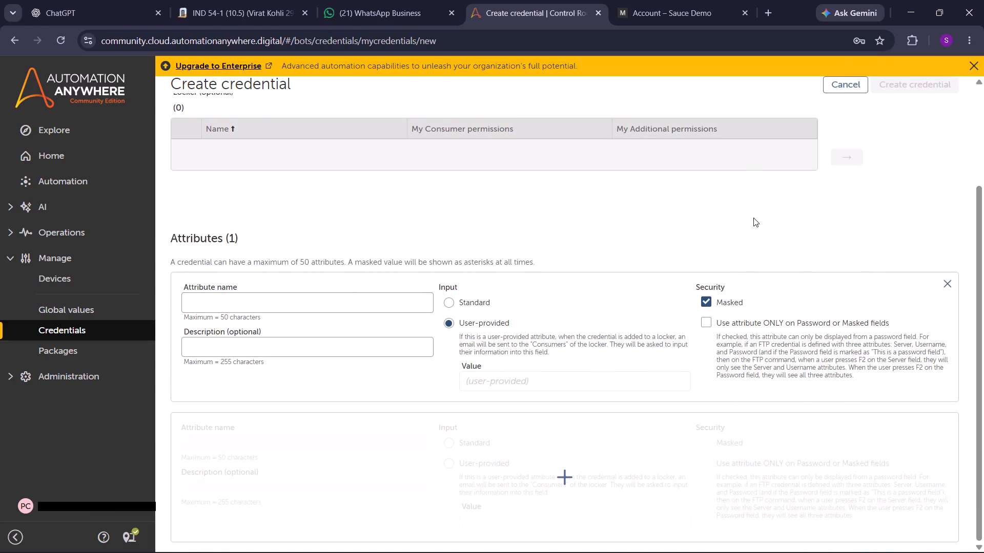
scroll(701, 391, "down", 5)
scroll(701, 391, "up", 1)
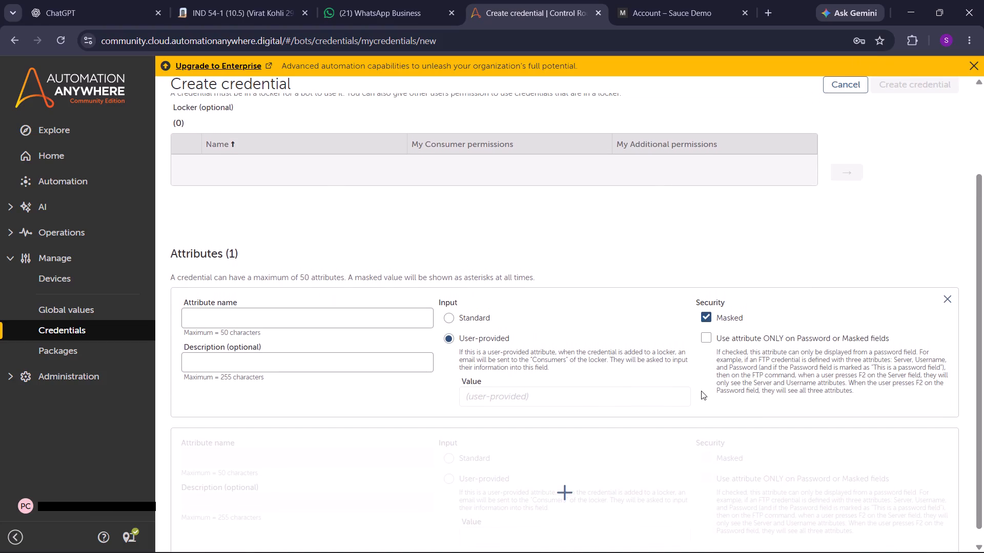
scroll(701, 391, "up", 1)
scroll(673, 326, "up", 4)
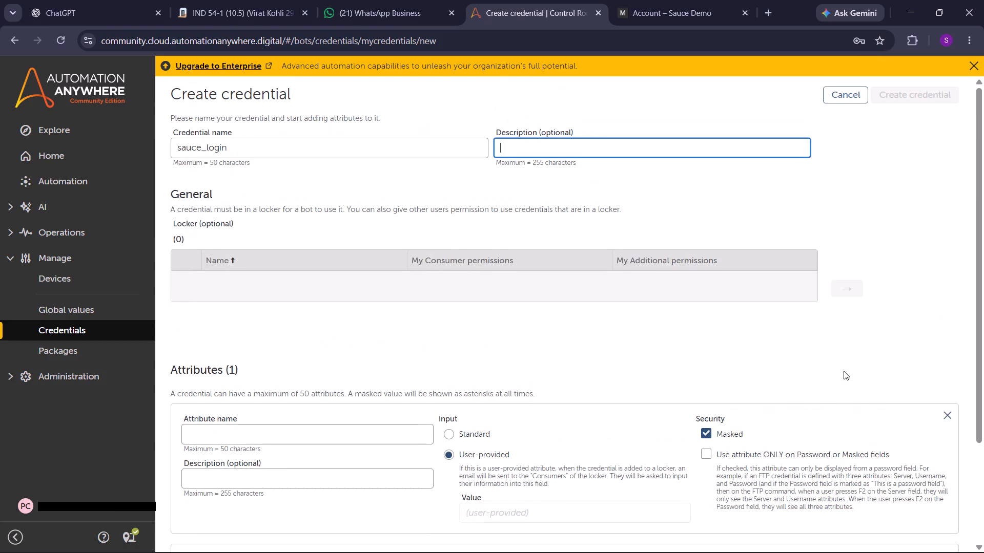
scroll(883, 337, "up", 2)
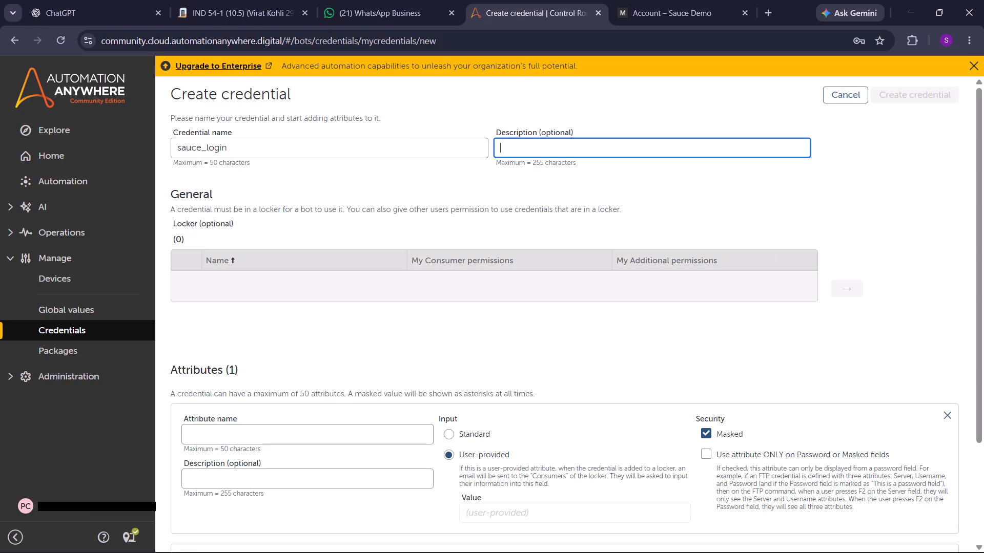
left_click(524, 146)
Name the credential's first attribute sauce_login and create the credential with the user-provided, masked settings.
left_click(344, 441)
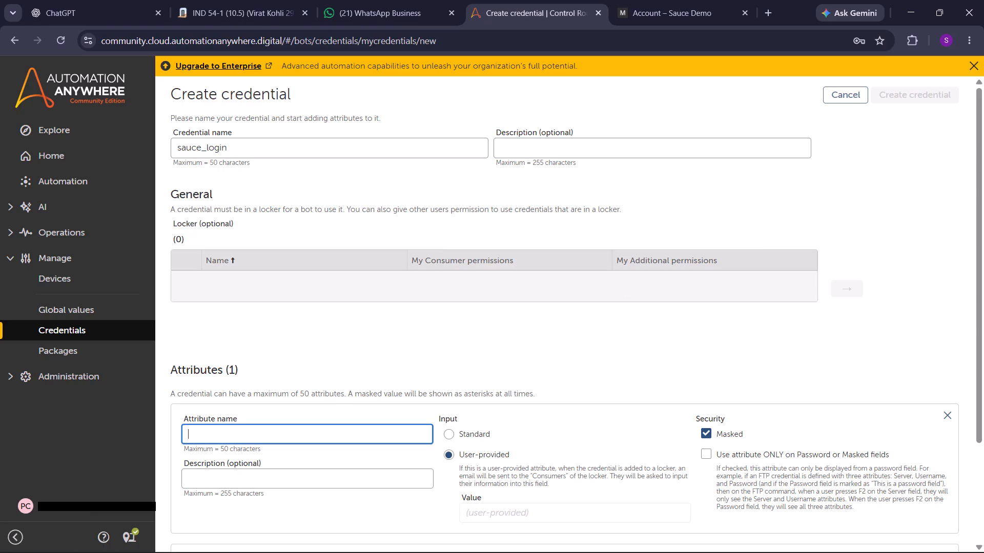
type("sa")
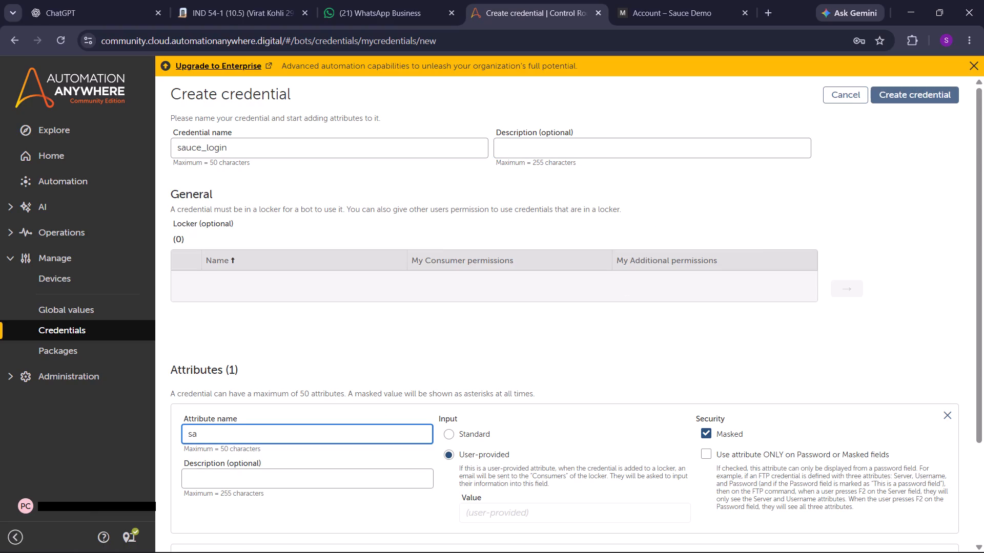
key("u")
type("ce_login")
scroll(681, 466, "down", 3)
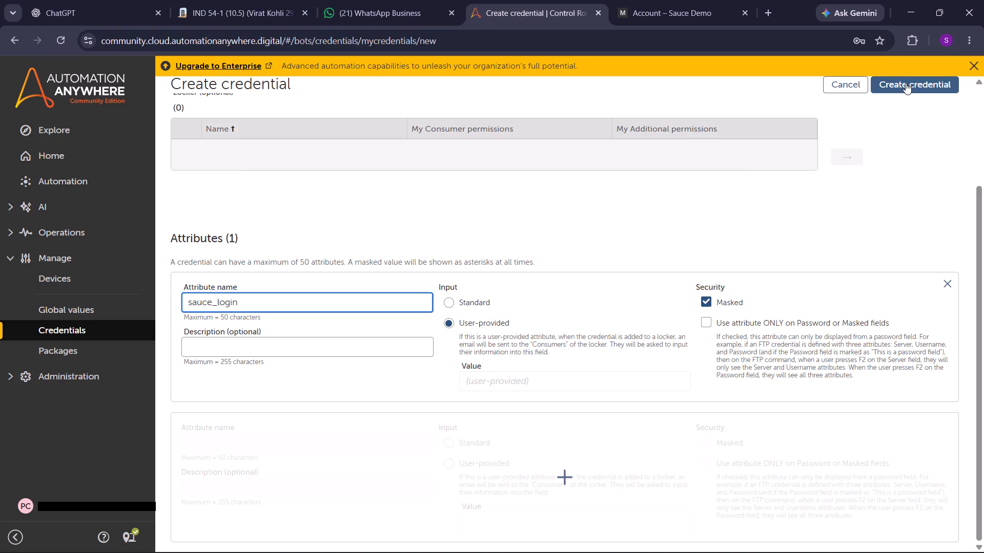
left_click(906, 83)
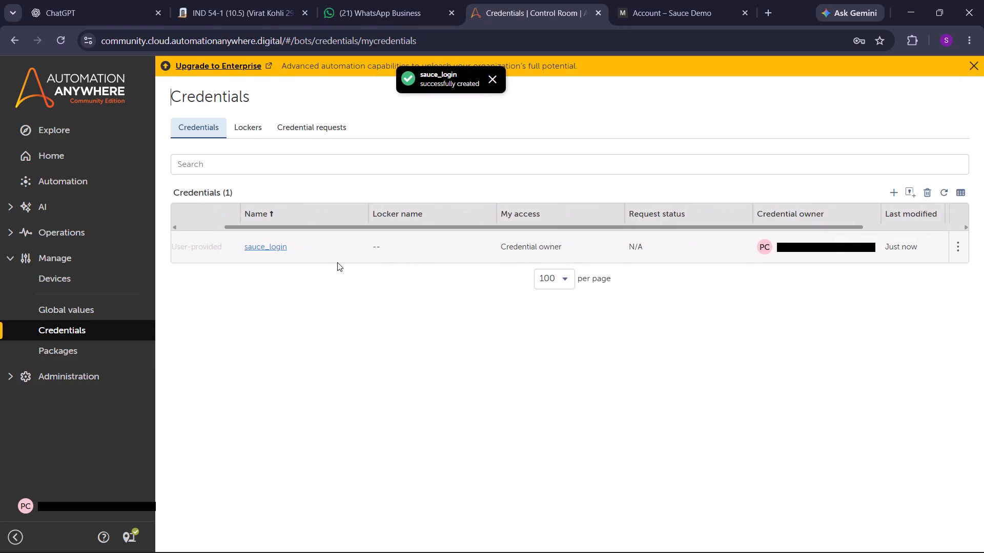
Open the sauce_login credential from the credentials list.
left_click(261, 246)
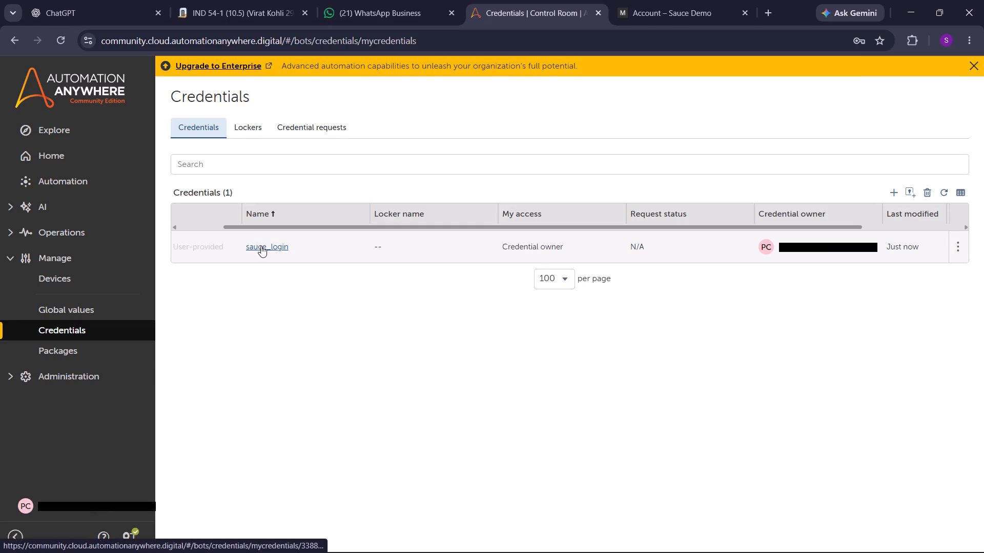
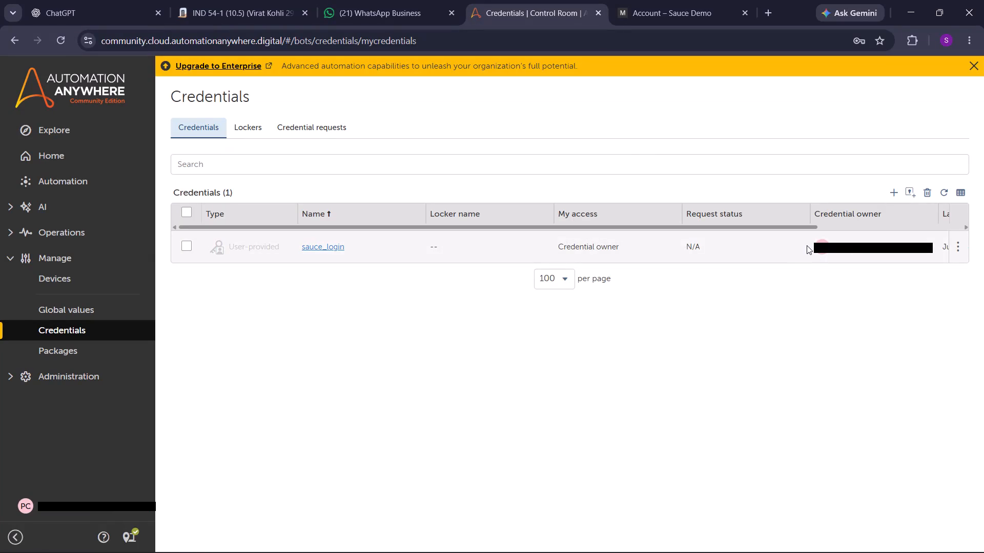
Copy the address of the Sauce Demo customer login page, sauce-demo.myshopify.com/account/login.
scroll(807, 245, "left", 1)
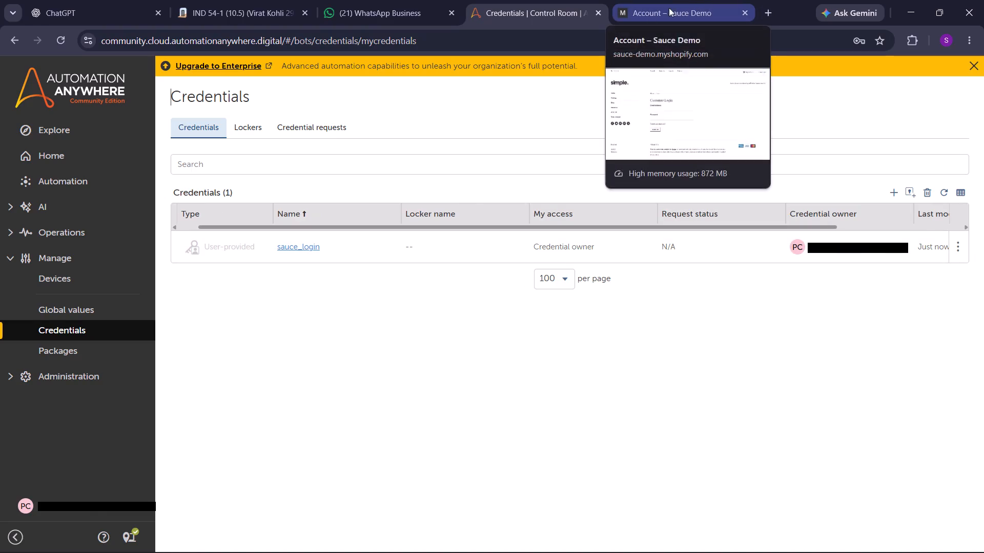
left_click(461, 42)
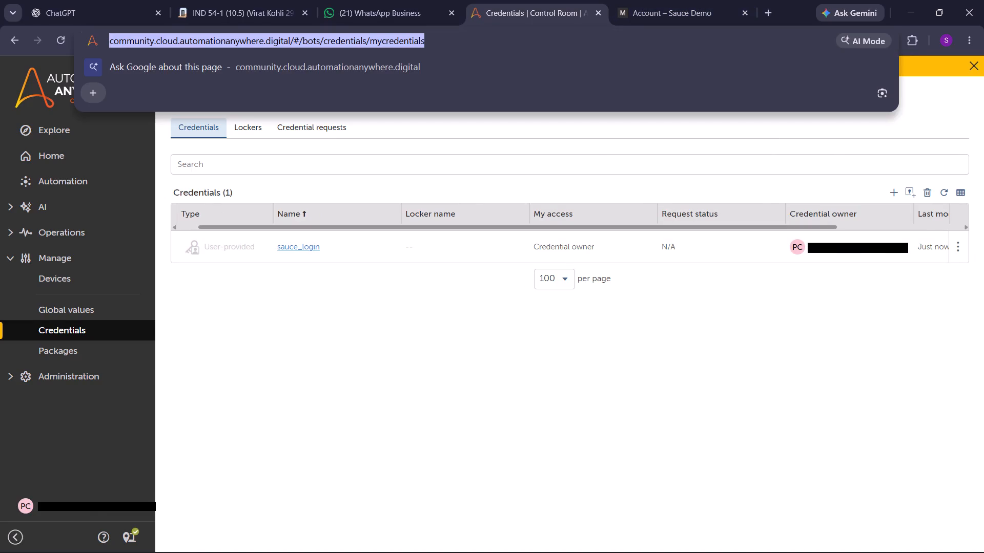
left_click(652, 9)
scroll(353, 37, "up", 1, "ctrl")
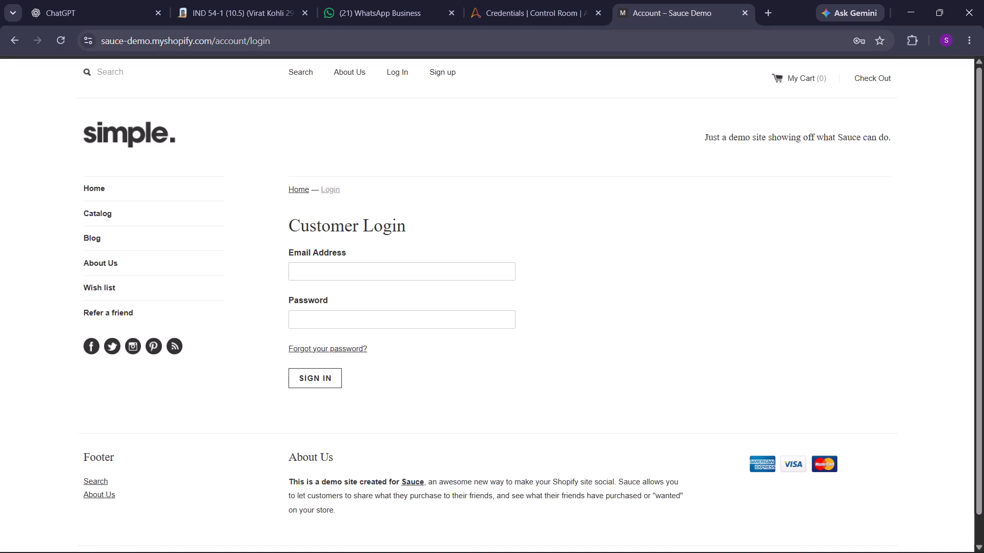
left_click_drag(353, 37, 102, 30)
scroll(211, 33, "left", 1)
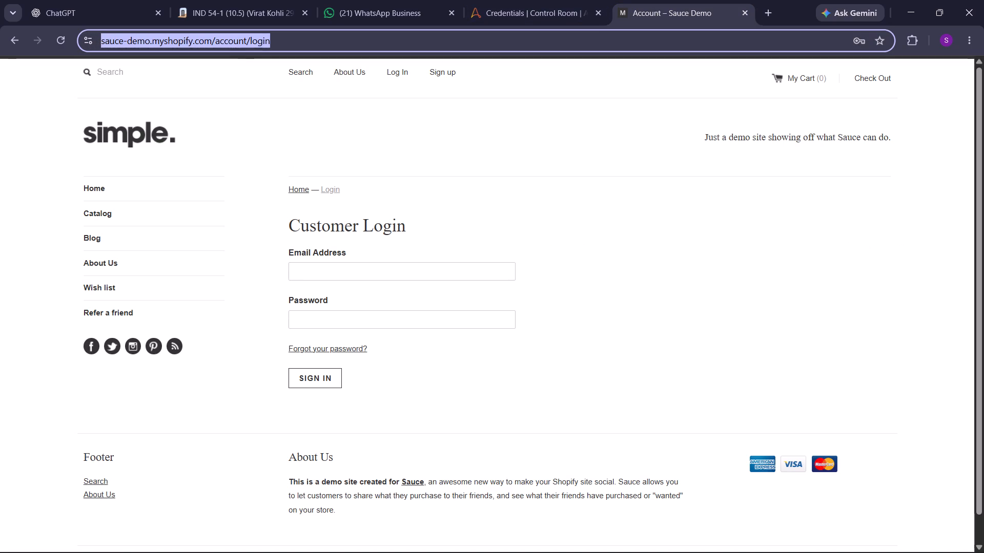
left_click_drag(102, 30, 98, 32)
key("ctrl+c")
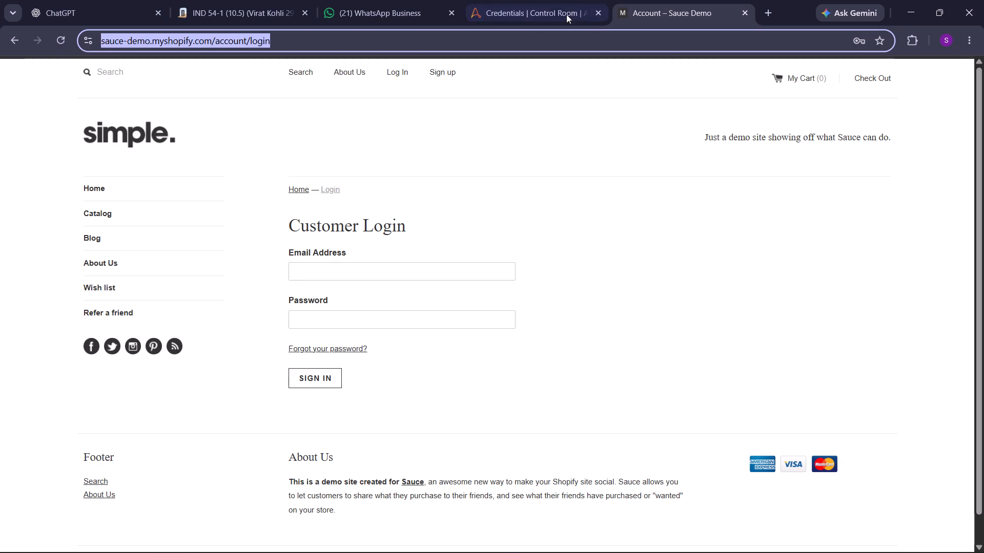
key("ctrl+c")
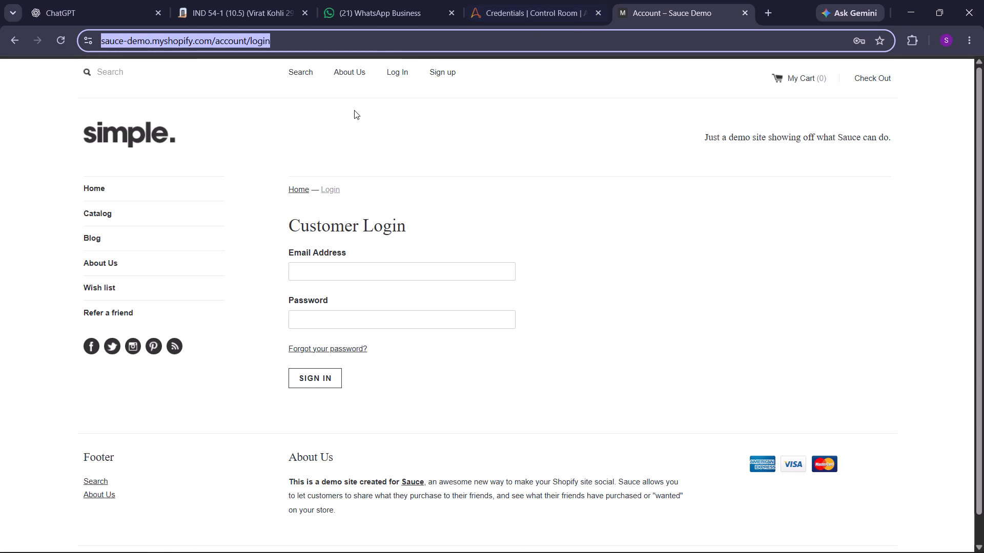
Return to the control room's credentials list and open the sauce_login credential for editing.
left_click(557, 0)
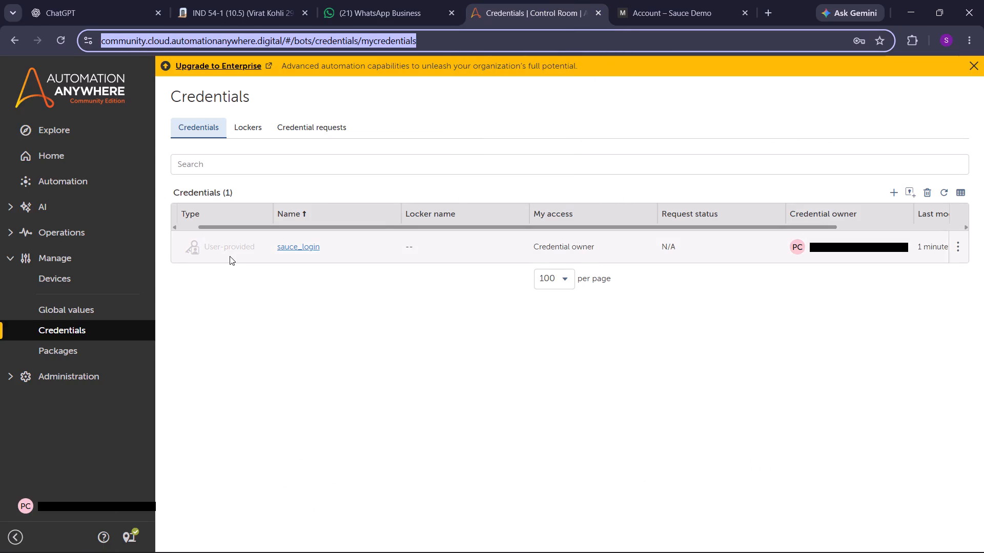
left_click(230, 256)
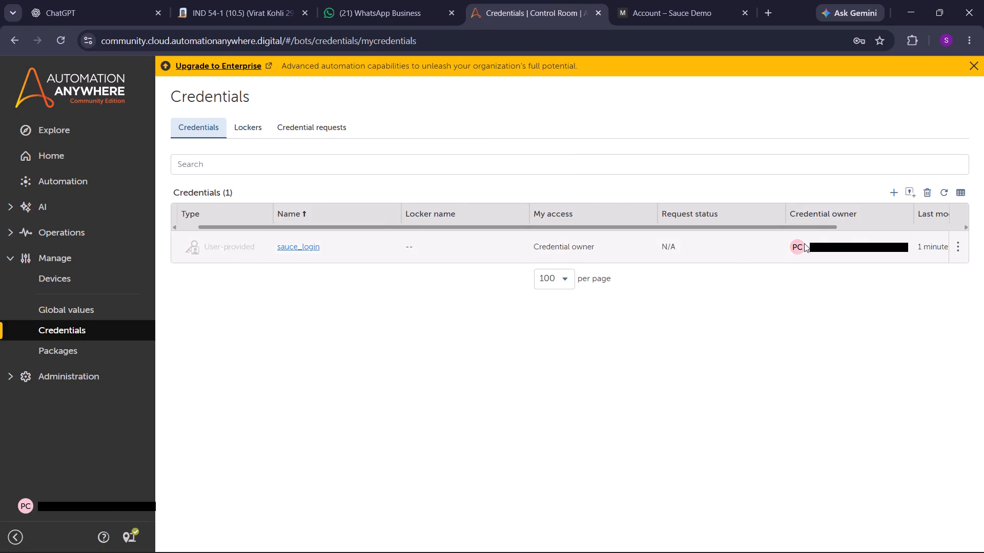
scroll(844, 253, "left", 8)
scroll(844, 253, "right", 6)
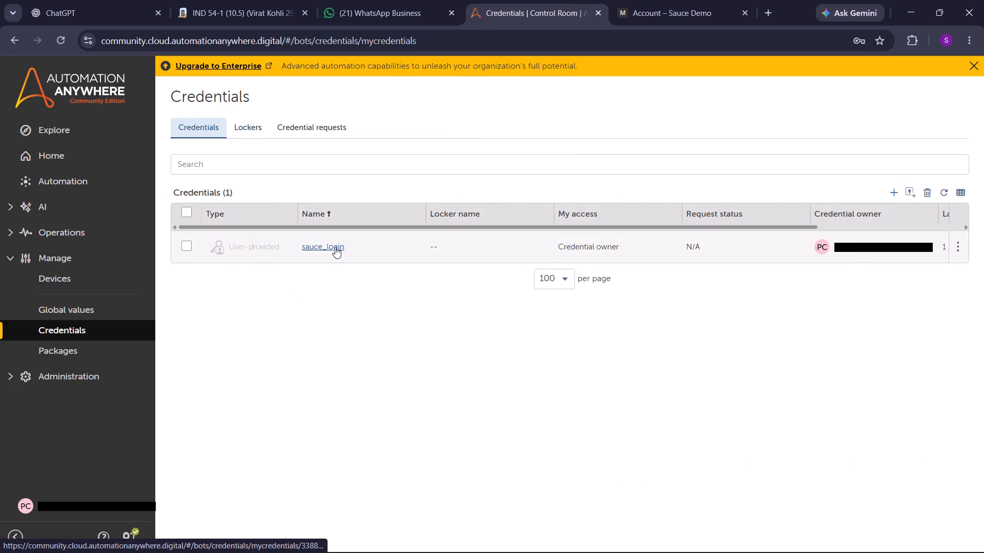
left_click(325, 249)
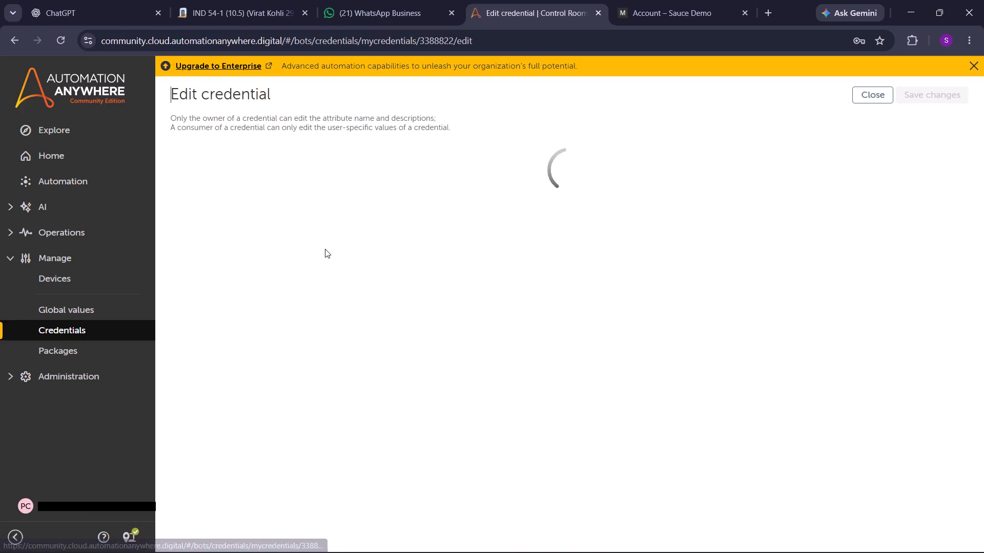
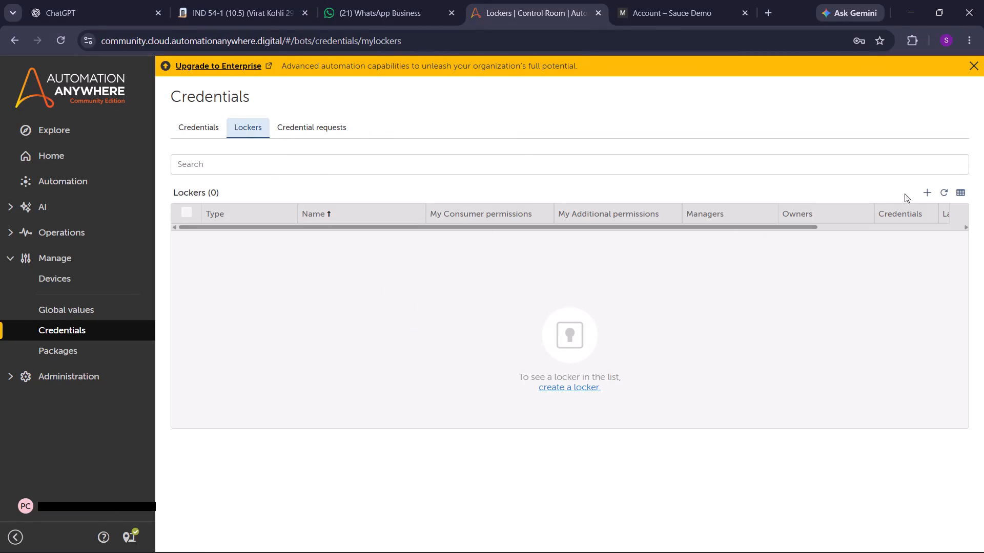
Start creating a new locker and mark the sauce_login credential in its available credentials.
left_click(306, 119)
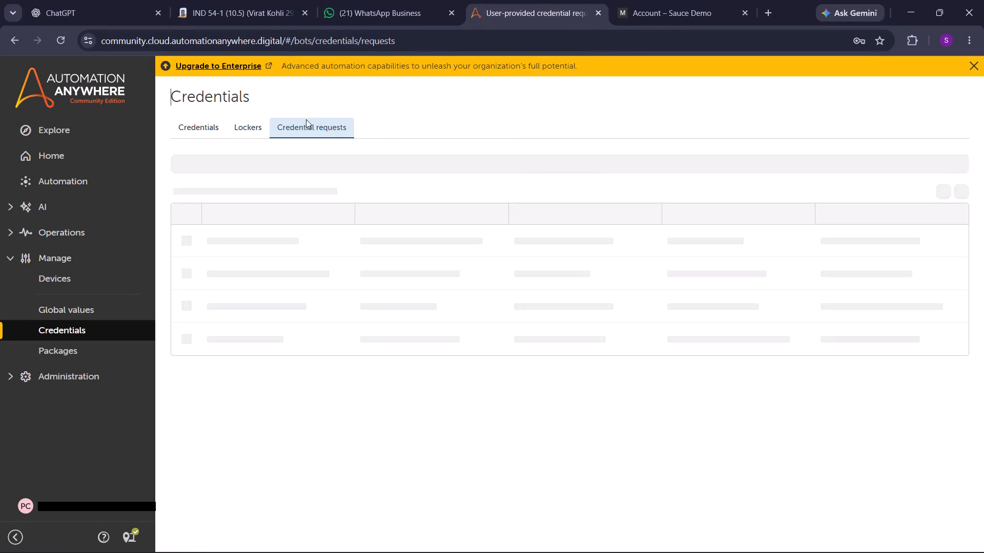
left_click(232, 124)
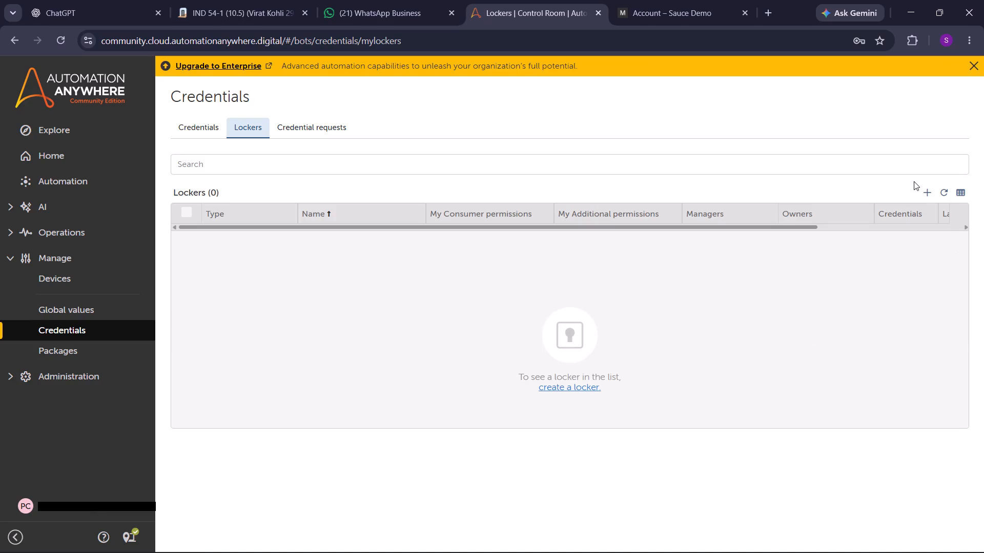
left_click(924, 193)
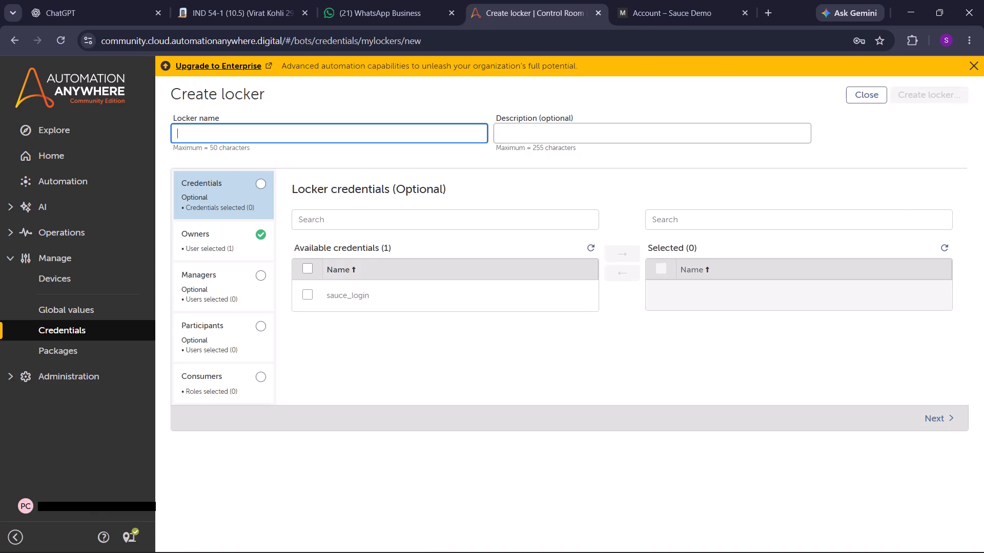
left_click(378, 224)
left_click(361, 290)
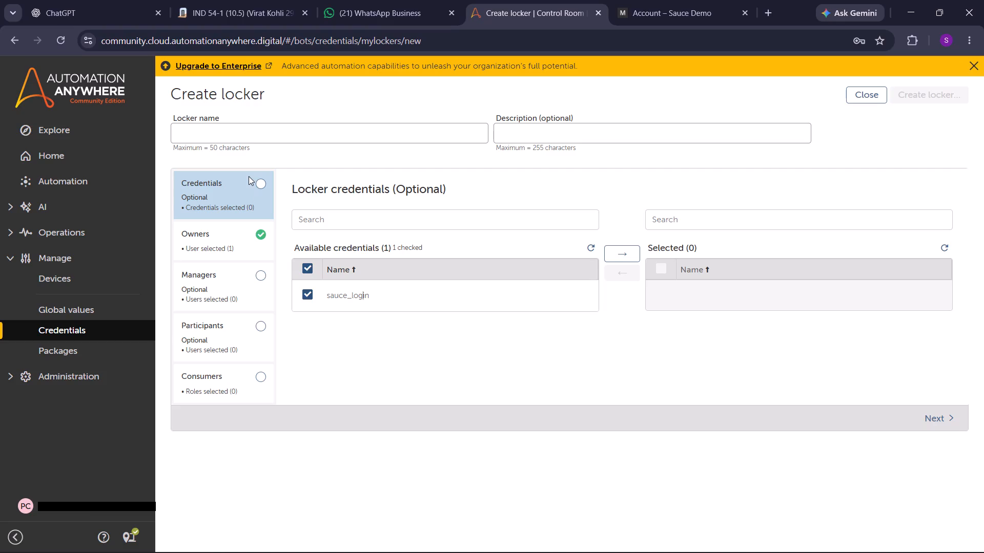
left_click(249, 180)
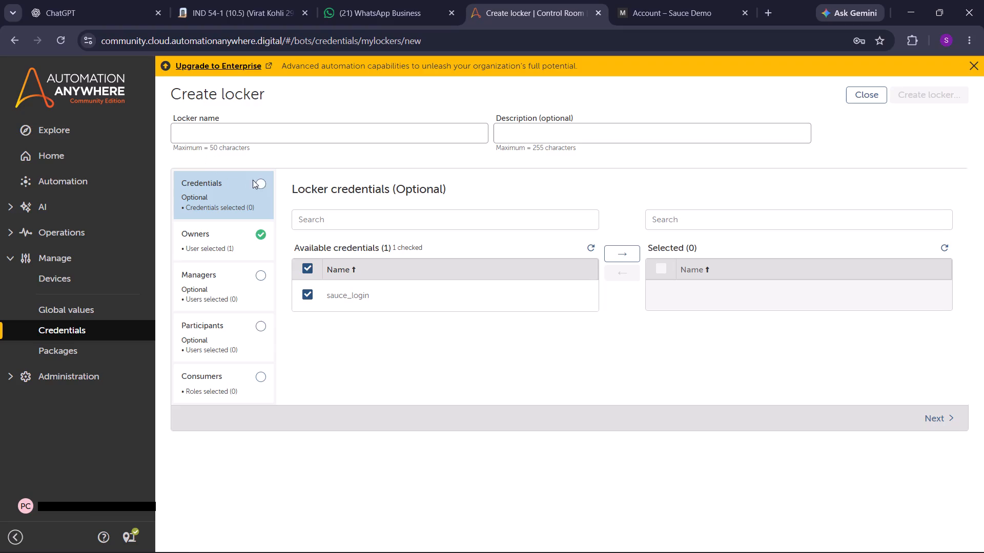
left_click(262, 179)
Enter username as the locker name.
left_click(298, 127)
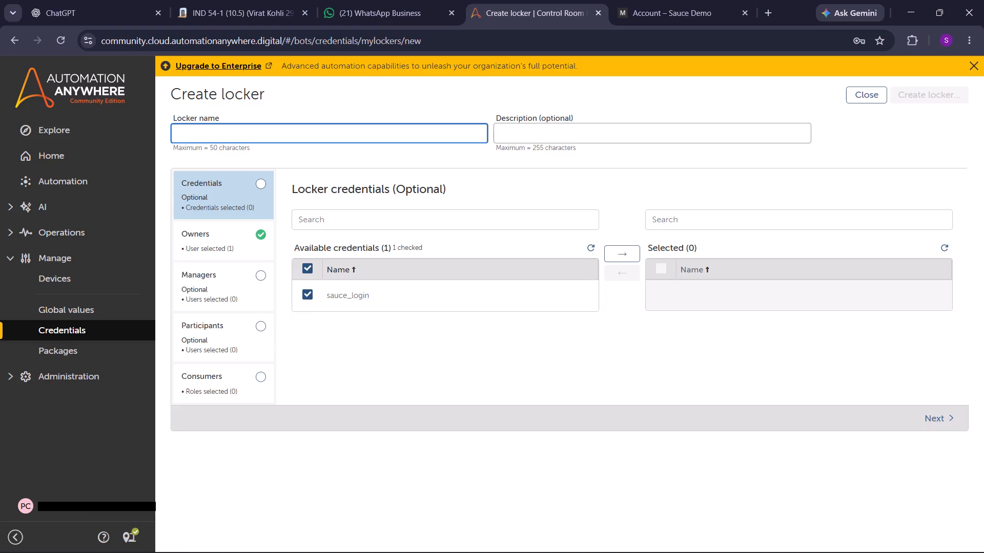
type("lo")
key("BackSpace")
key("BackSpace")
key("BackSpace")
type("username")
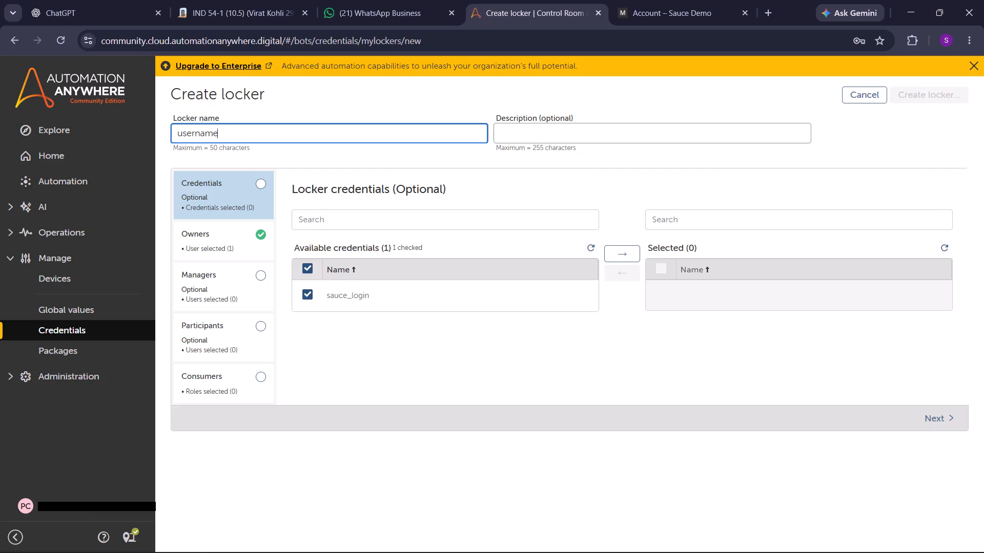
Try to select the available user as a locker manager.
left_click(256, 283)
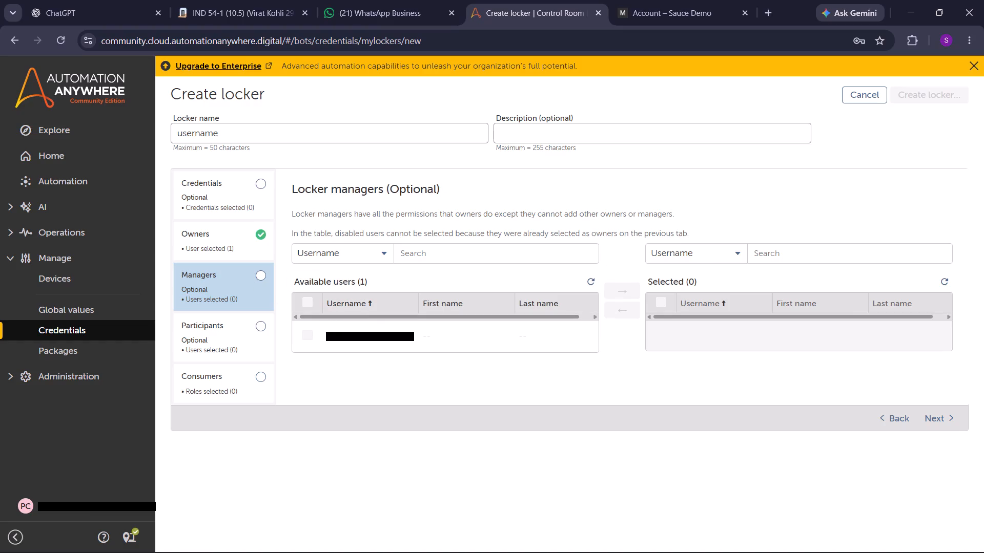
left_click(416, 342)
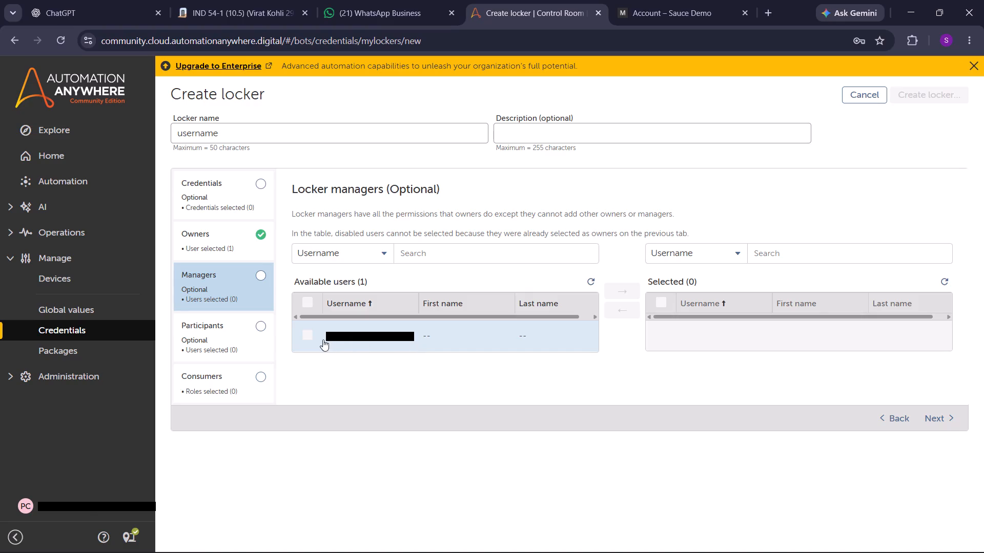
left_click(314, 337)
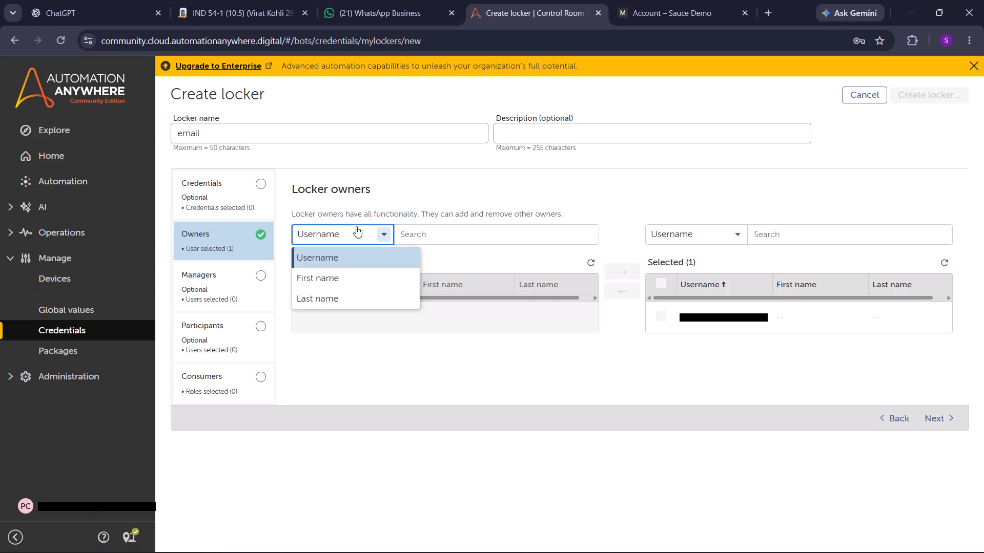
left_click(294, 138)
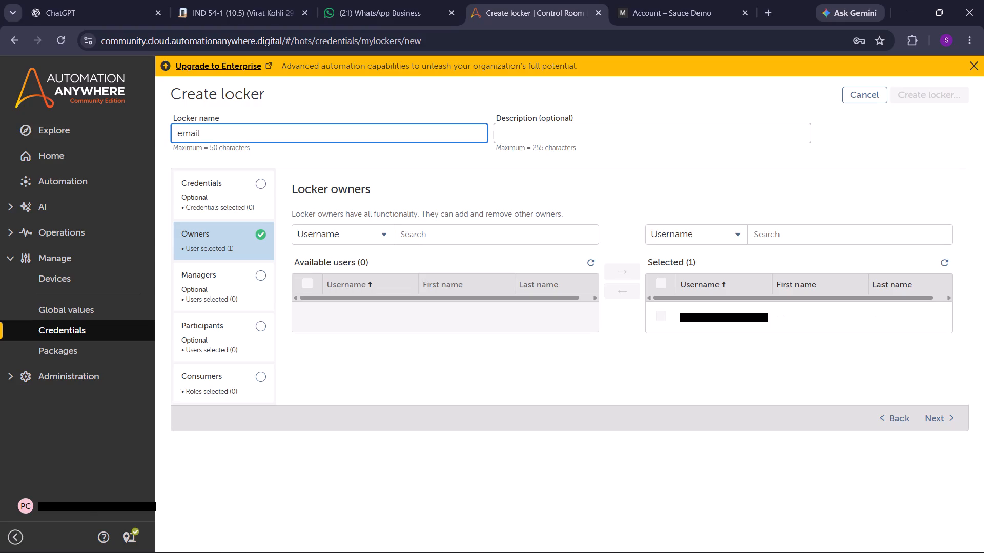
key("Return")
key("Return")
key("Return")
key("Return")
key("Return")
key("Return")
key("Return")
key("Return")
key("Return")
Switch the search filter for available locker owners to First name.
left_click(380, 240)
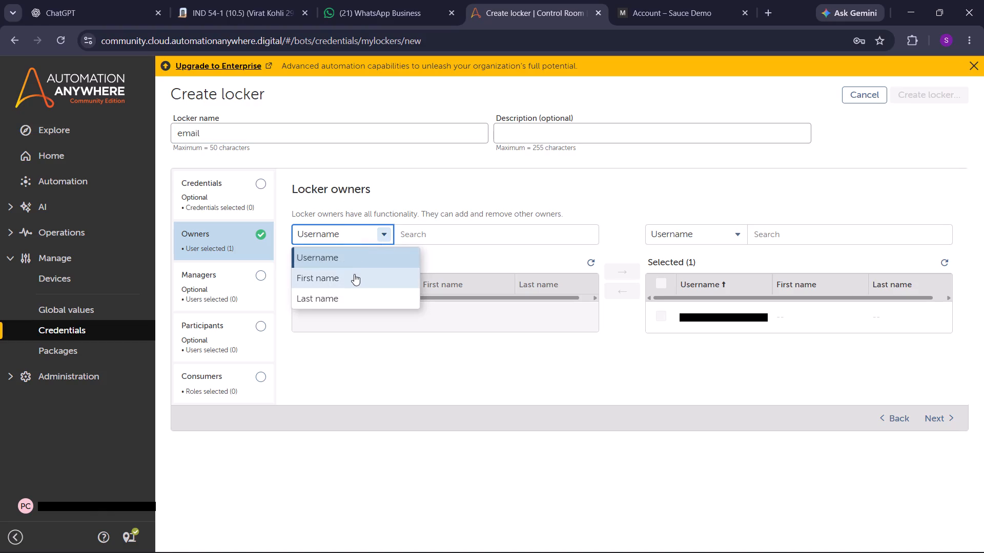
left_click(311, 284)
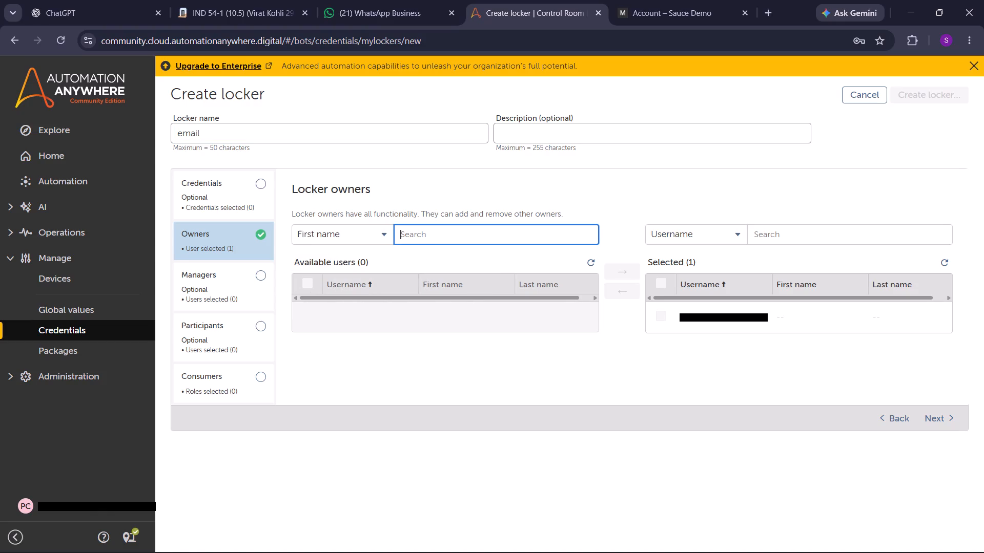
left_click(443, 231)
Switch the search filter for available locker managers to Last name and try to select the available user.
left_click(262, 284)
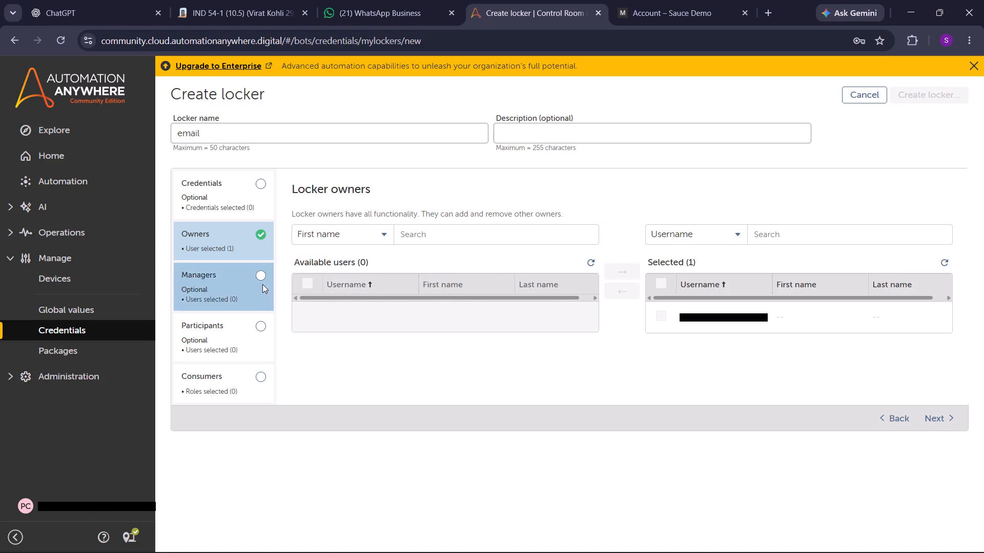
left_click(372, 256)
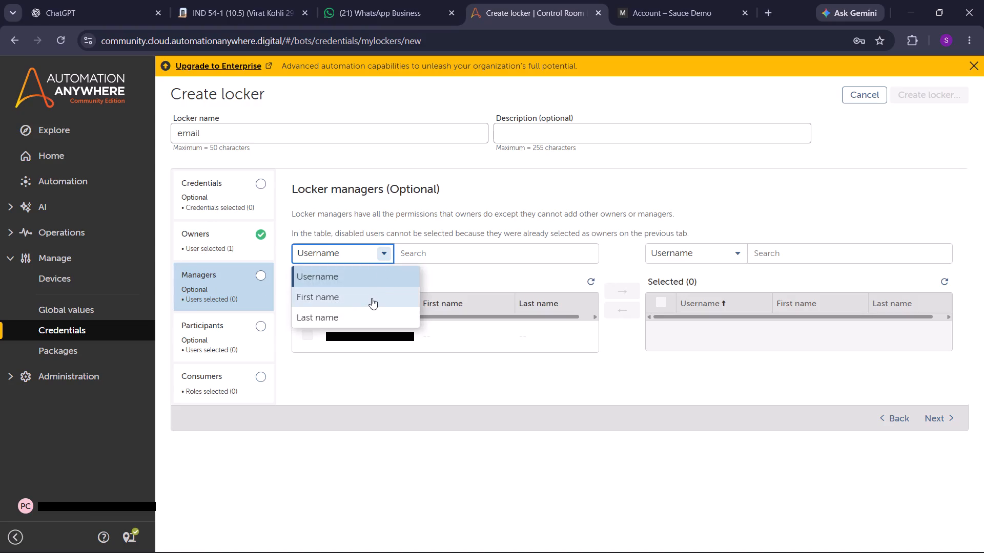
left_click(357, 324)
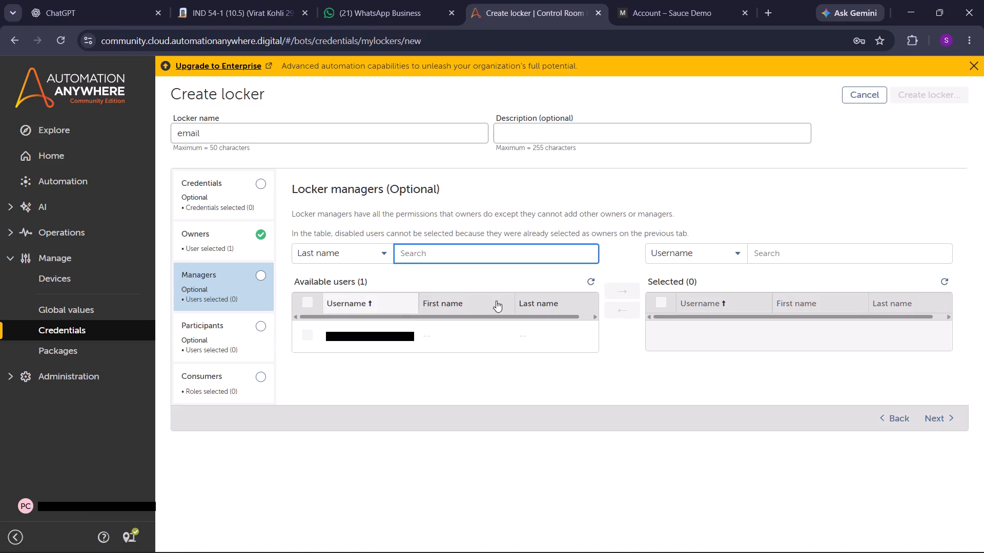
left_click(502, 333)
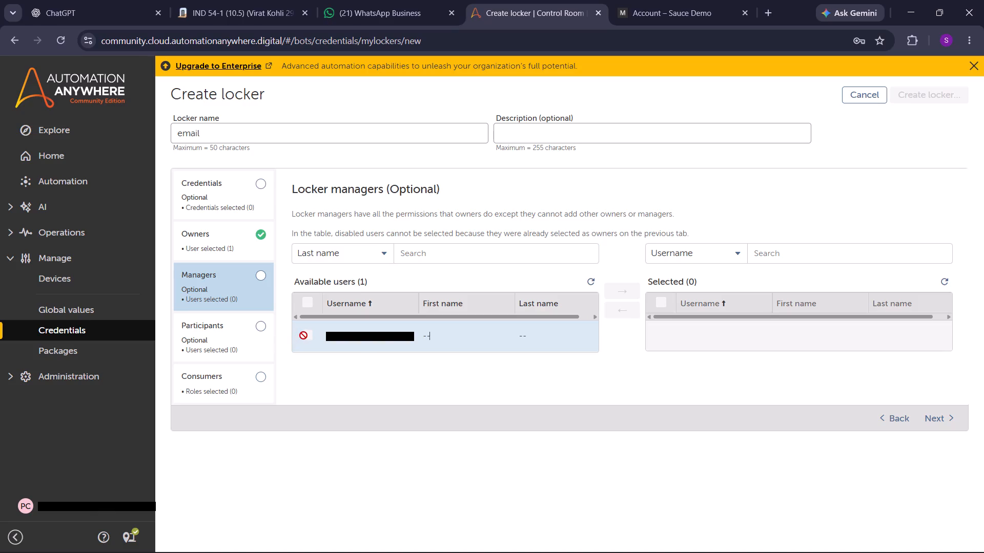
Look over the locker participants' search filter options and refresh the available users for locker managers.
left_click(238, 328)
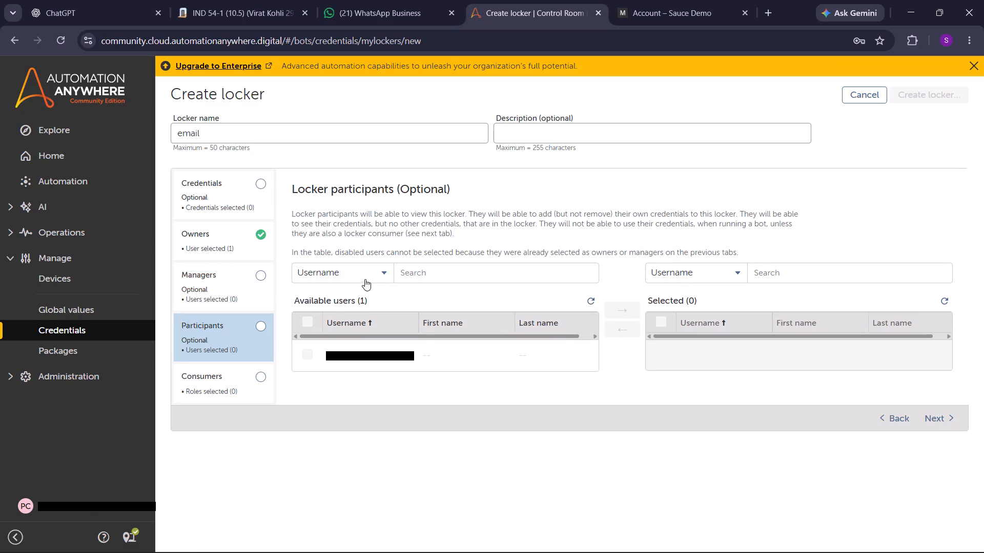
left_click(372, 277)
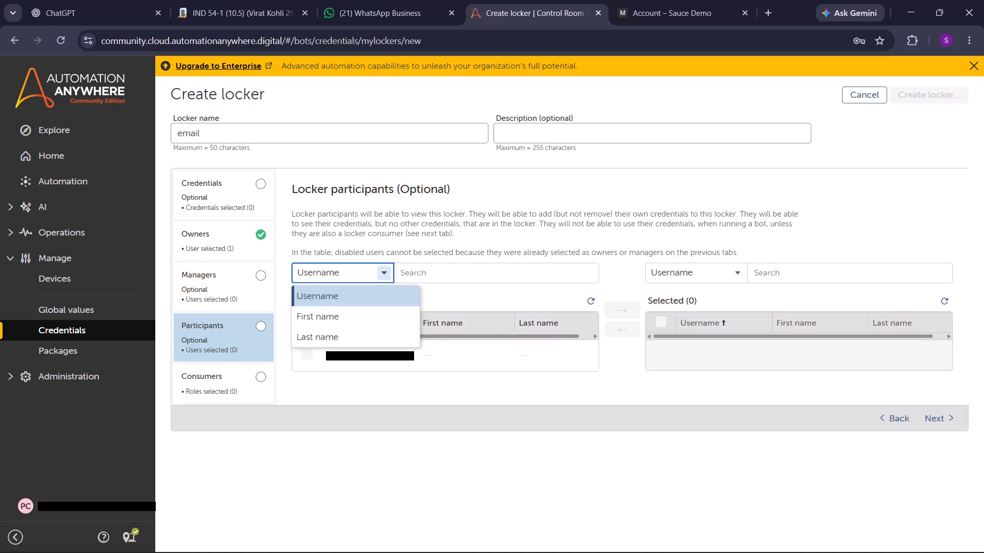
left_click(257, 269)
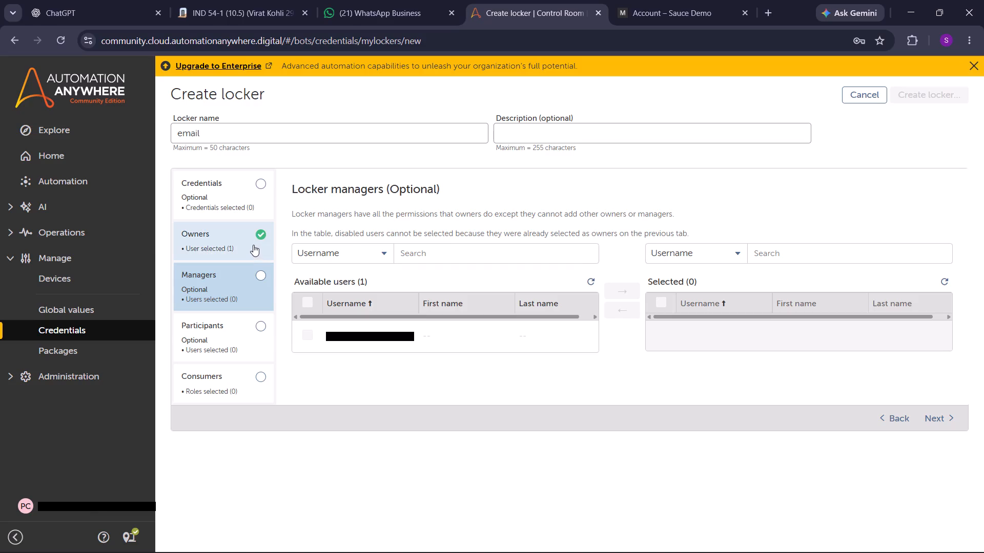
left_click(586, 281)
left_click(586, 281)
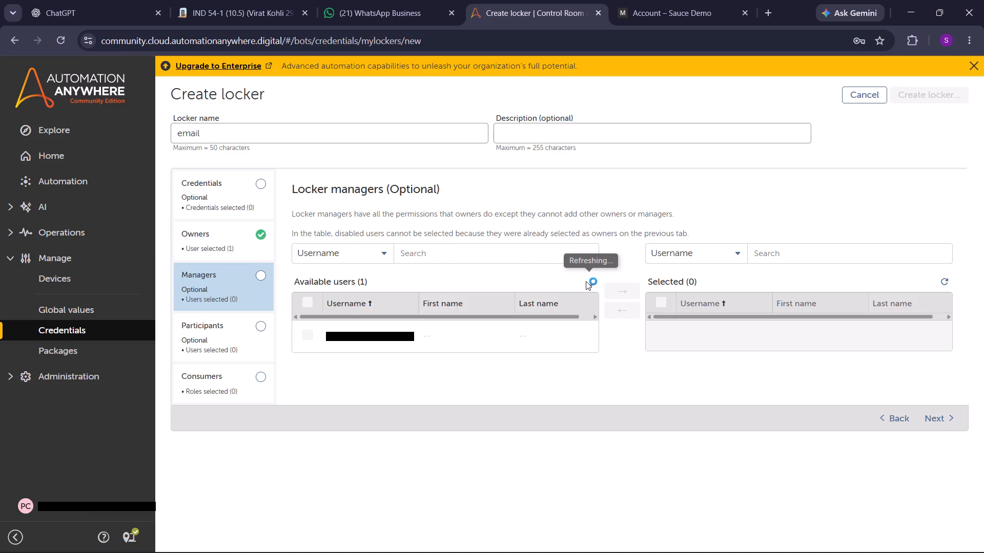
Sort the locker's available credentials by name in descending order and recheck sauce_login.
left_click(246, 182)
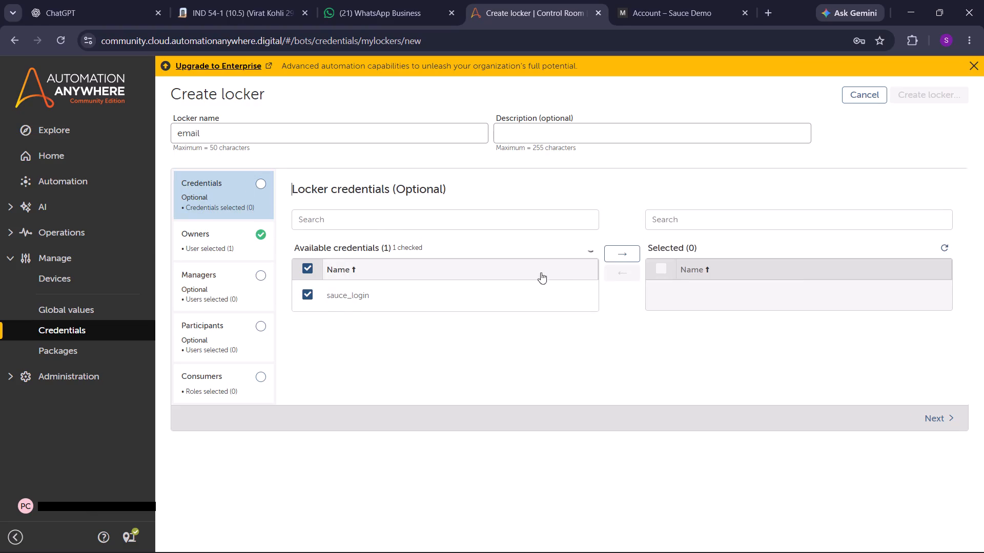
left_click(417, 261)
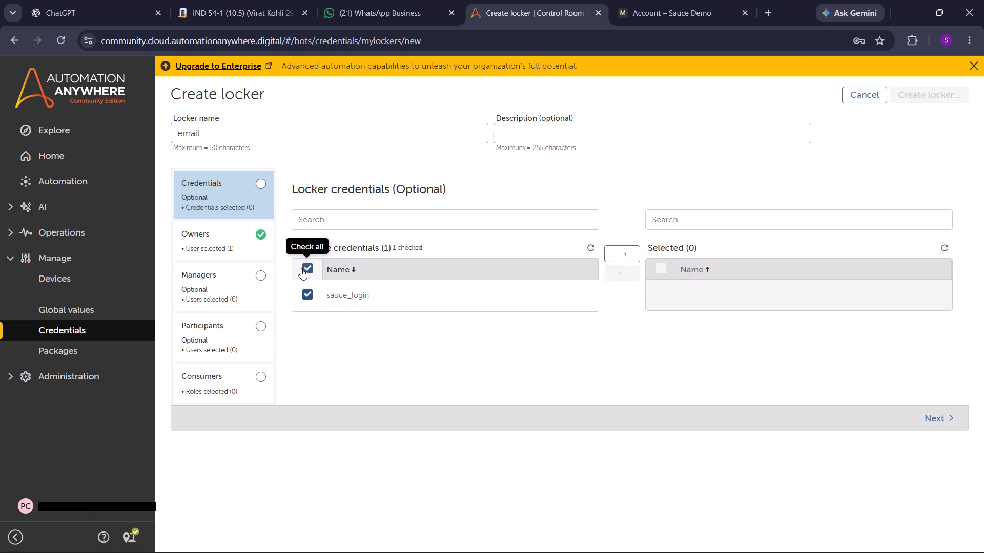
left_click(301, 268)
left_click(305, 292)
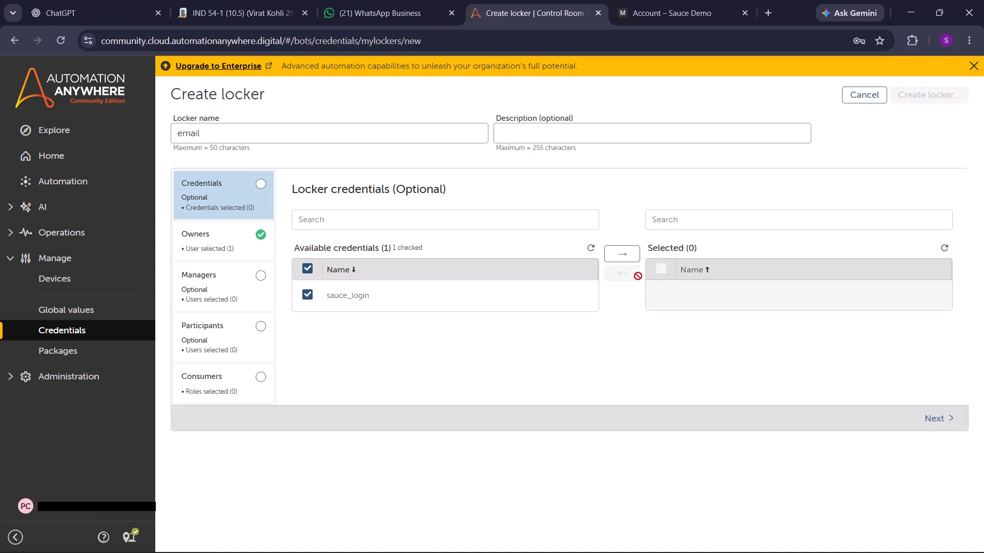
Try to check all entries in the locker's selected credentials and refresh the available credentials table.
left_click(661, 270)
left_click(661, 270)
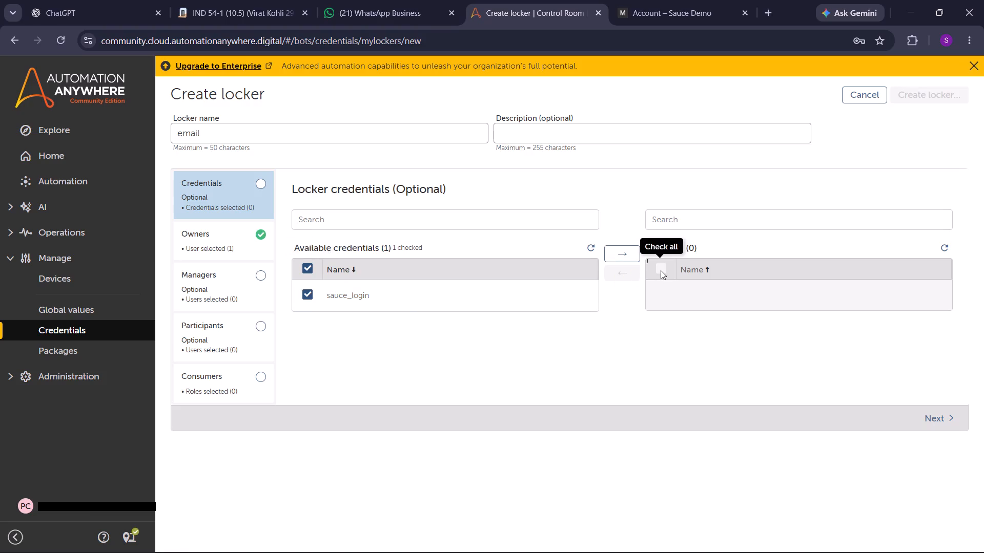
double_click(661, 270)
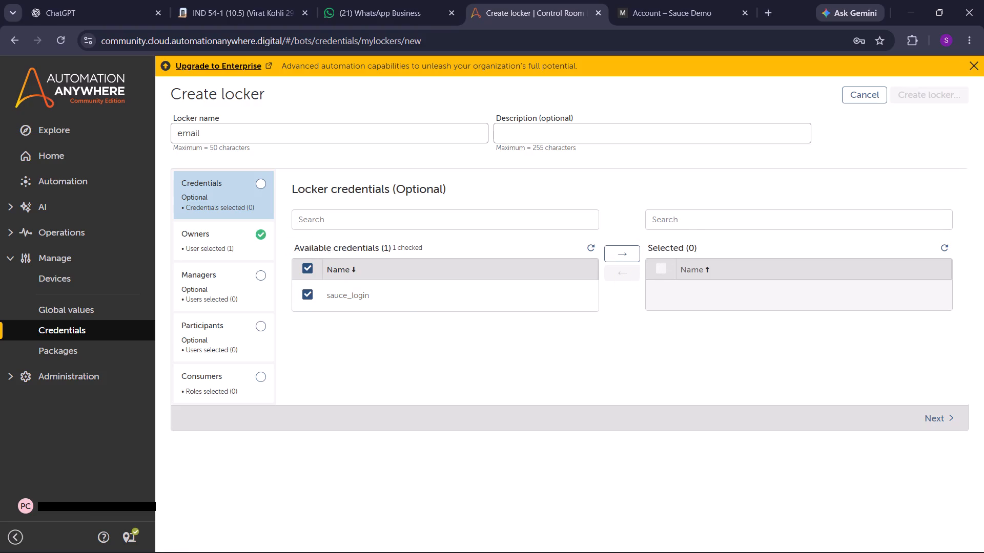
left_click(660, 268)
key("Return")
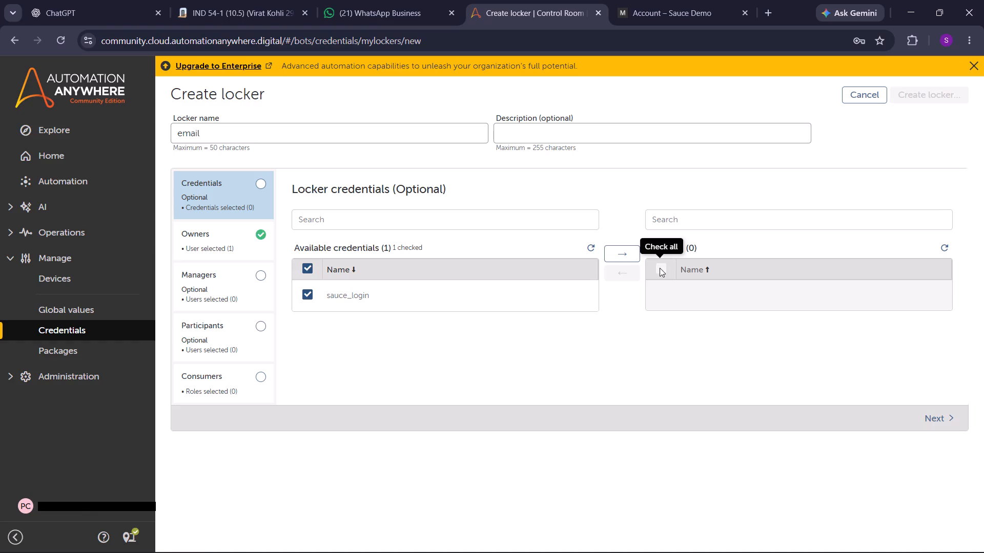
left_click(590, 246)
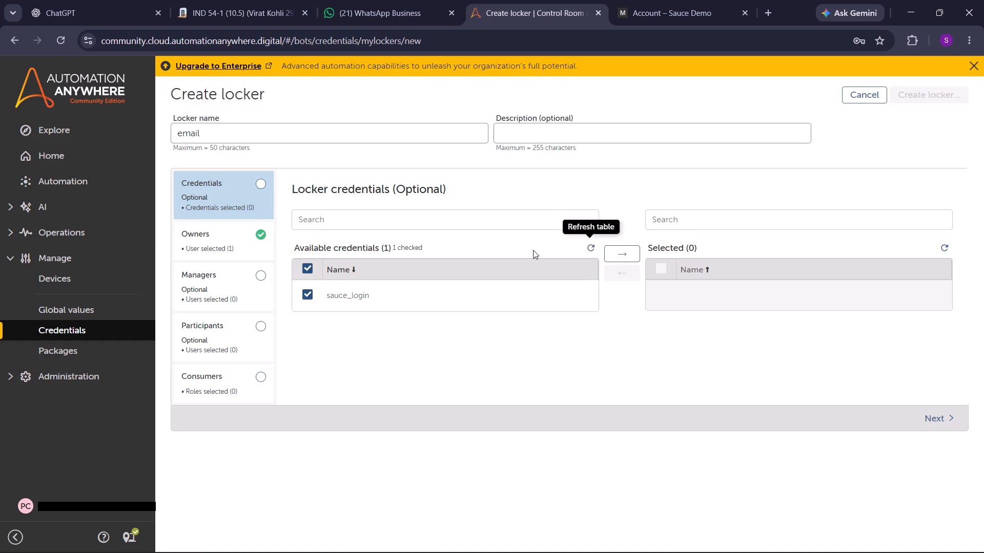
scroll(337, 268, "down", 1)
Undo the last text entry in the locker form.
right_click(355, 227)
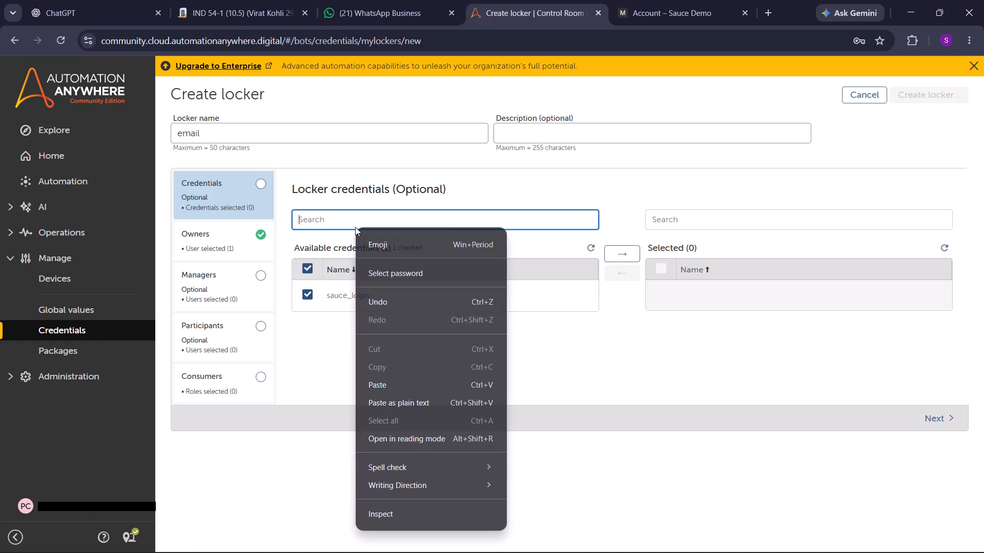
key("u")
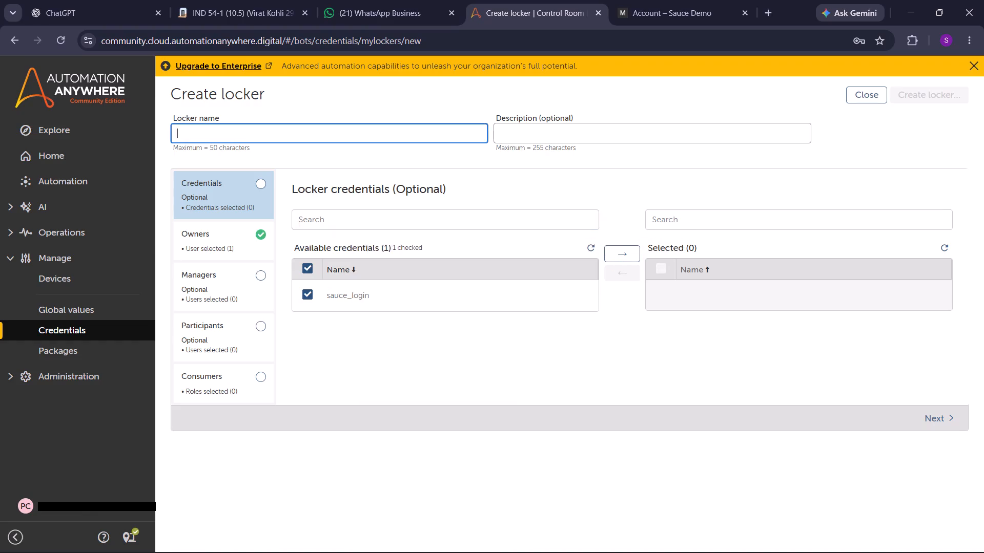
Name the locker email.
left_click(226, 136)
key("e")
type("mail")
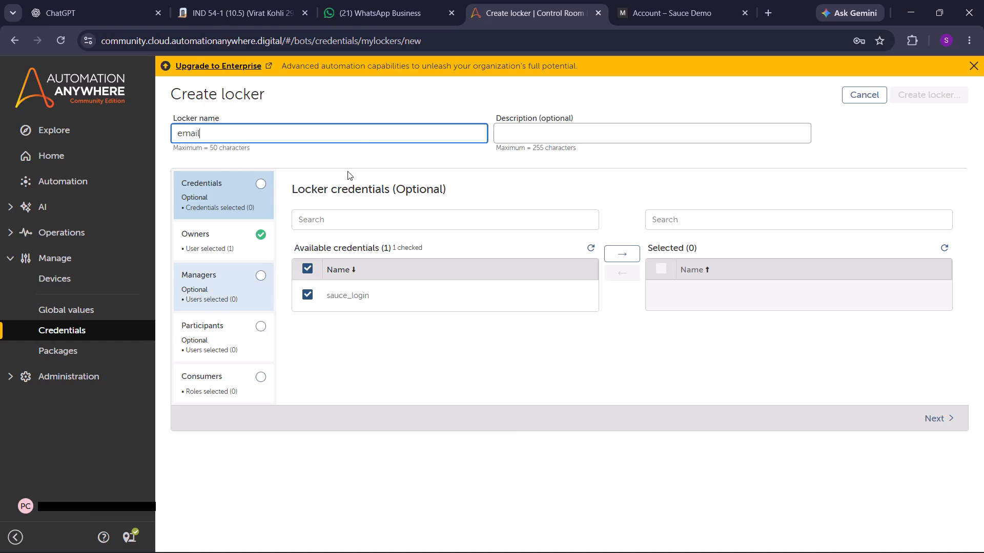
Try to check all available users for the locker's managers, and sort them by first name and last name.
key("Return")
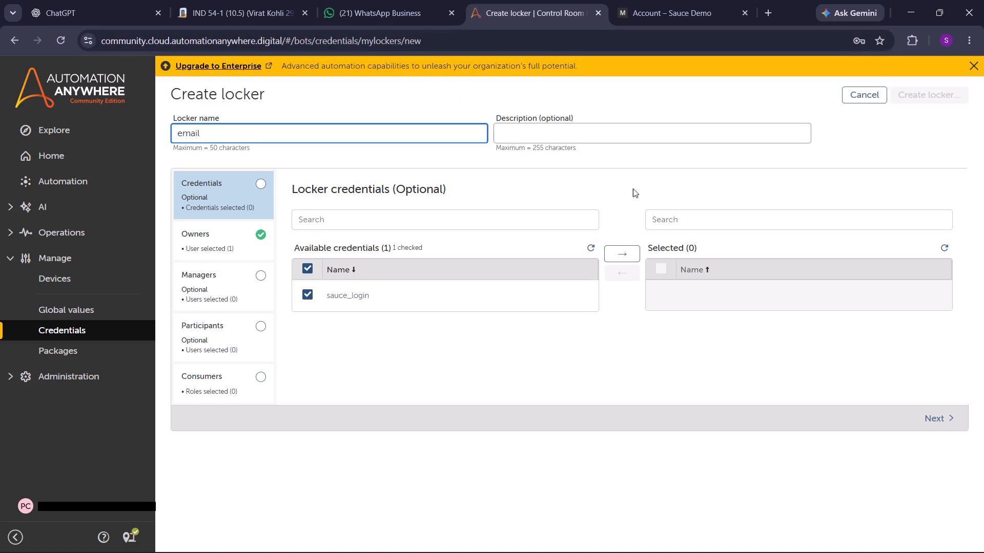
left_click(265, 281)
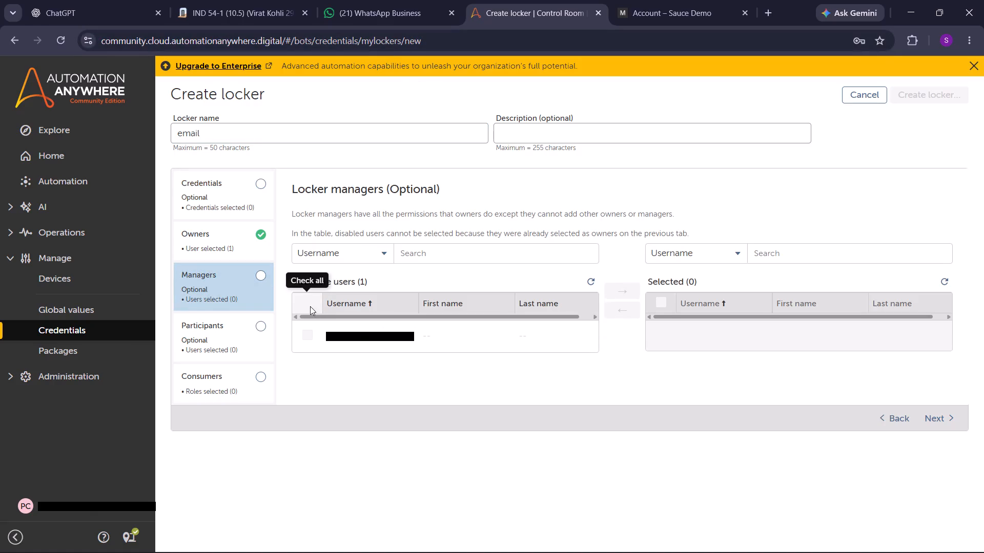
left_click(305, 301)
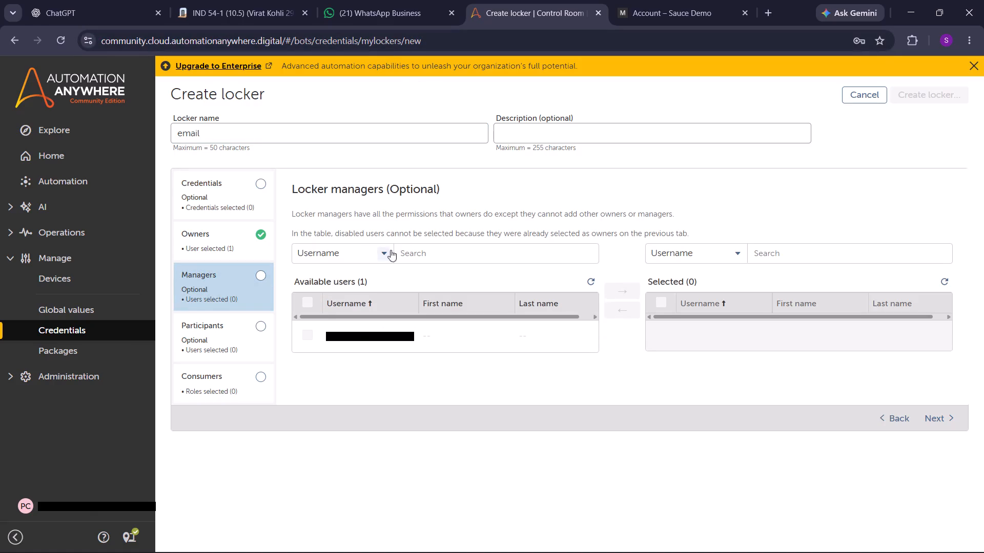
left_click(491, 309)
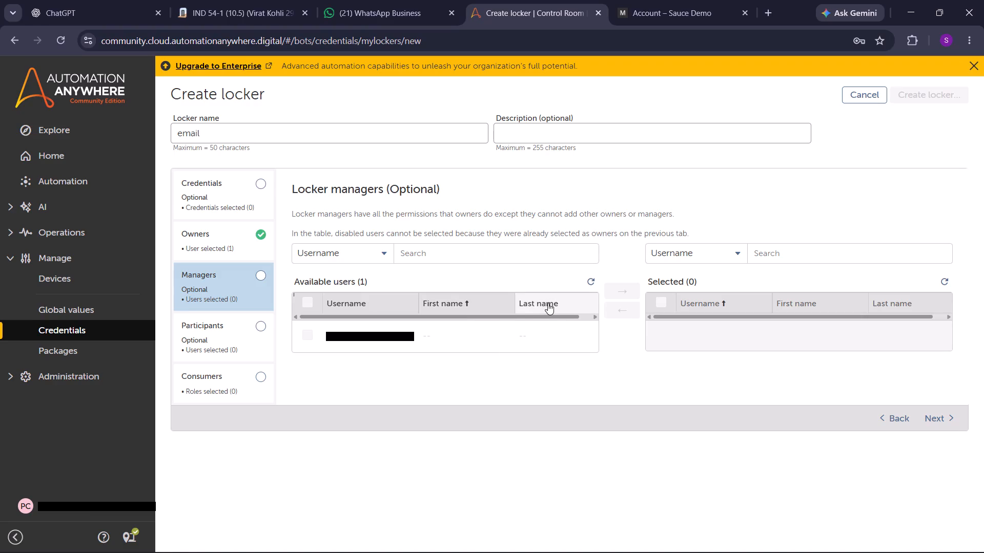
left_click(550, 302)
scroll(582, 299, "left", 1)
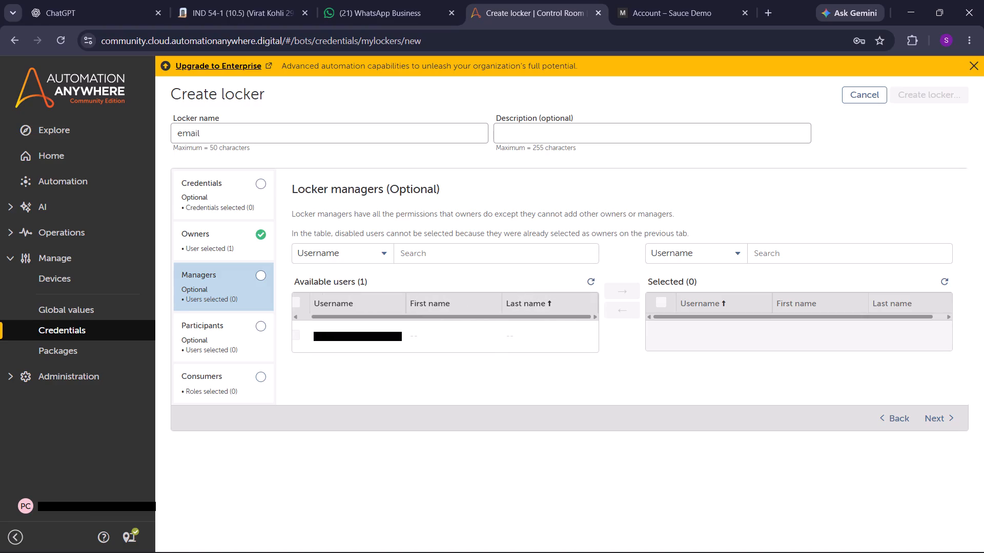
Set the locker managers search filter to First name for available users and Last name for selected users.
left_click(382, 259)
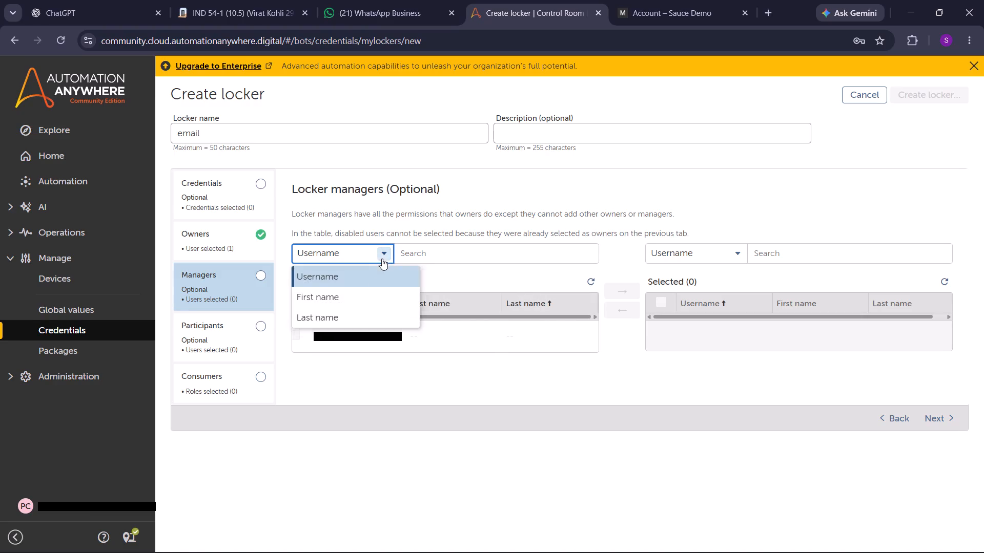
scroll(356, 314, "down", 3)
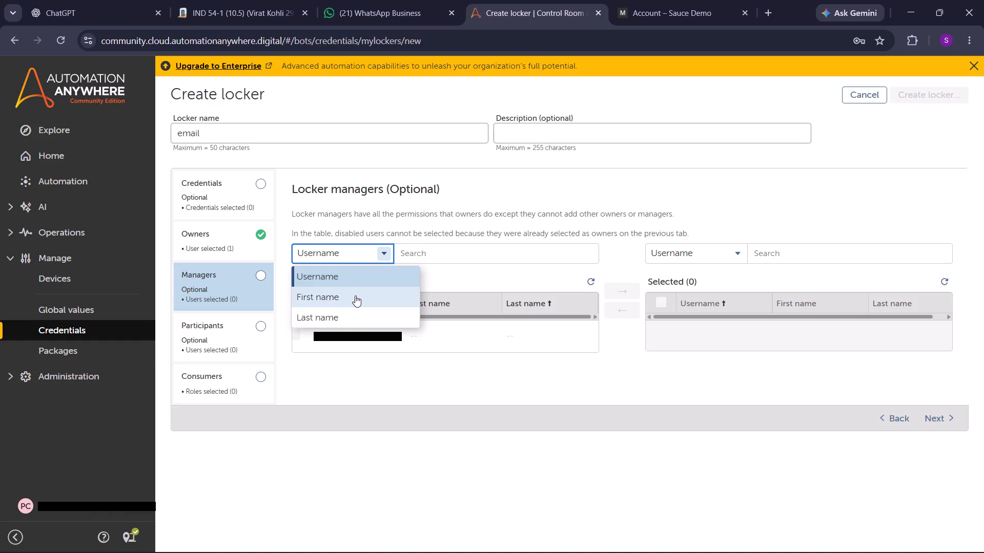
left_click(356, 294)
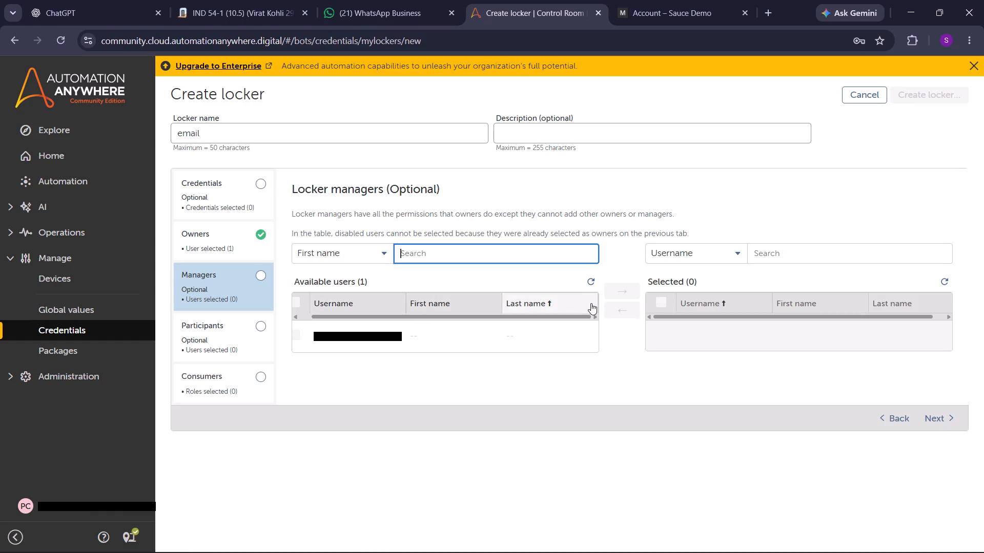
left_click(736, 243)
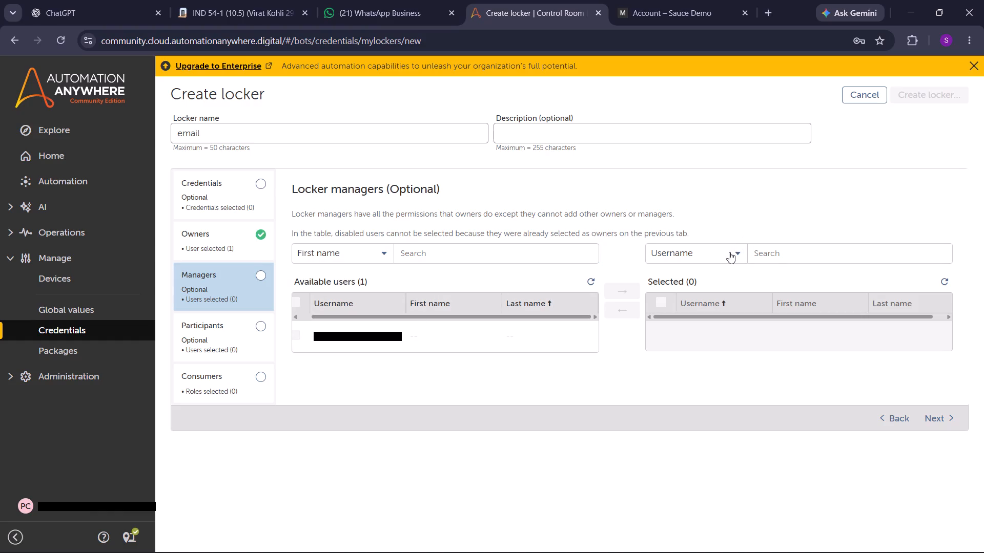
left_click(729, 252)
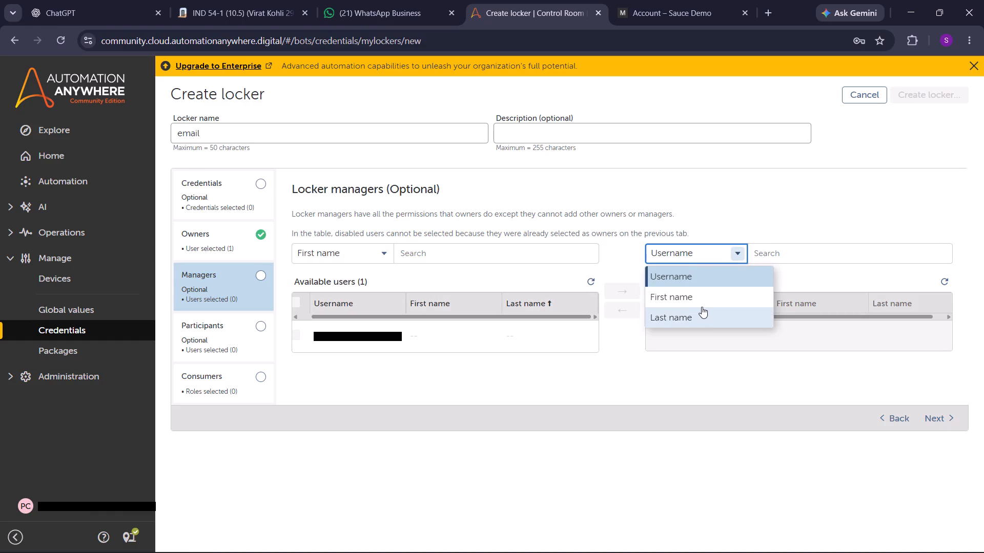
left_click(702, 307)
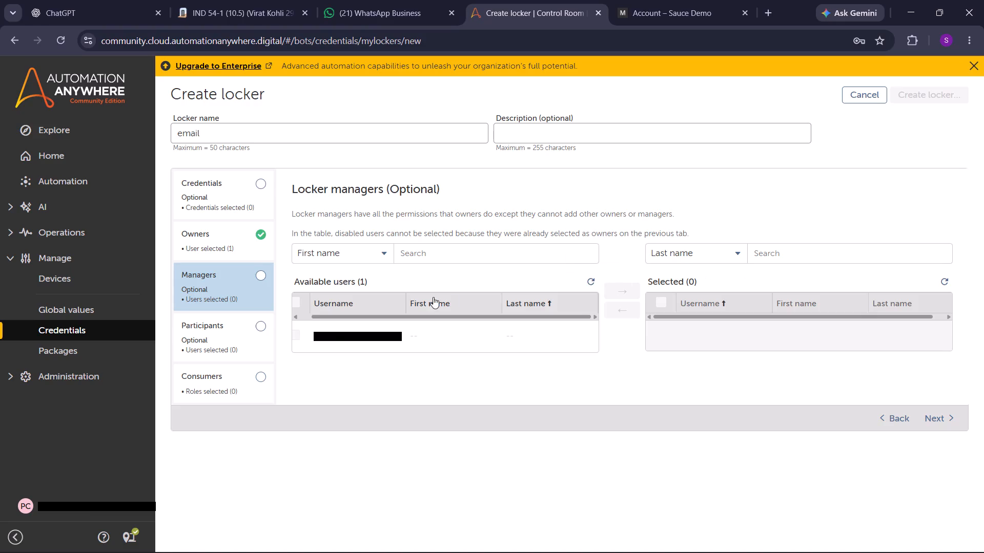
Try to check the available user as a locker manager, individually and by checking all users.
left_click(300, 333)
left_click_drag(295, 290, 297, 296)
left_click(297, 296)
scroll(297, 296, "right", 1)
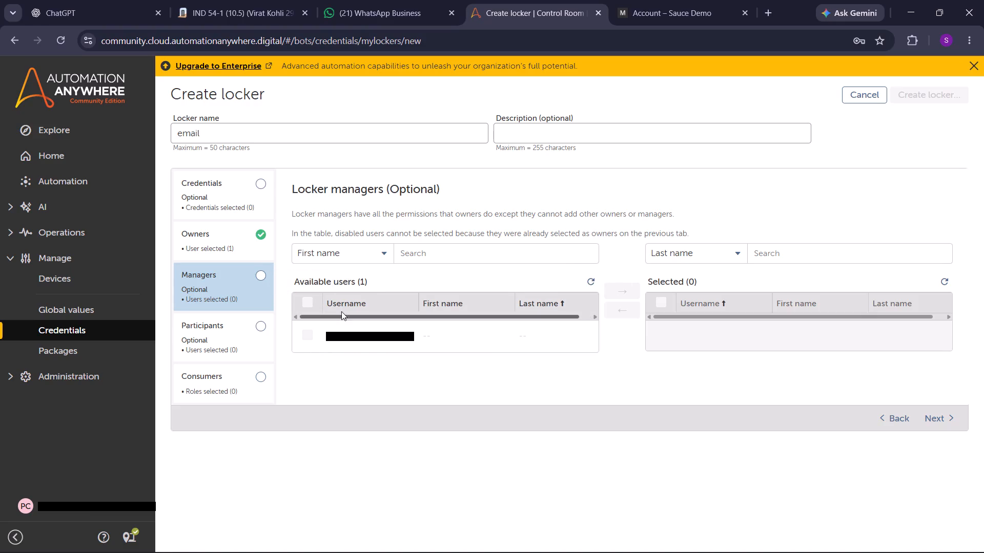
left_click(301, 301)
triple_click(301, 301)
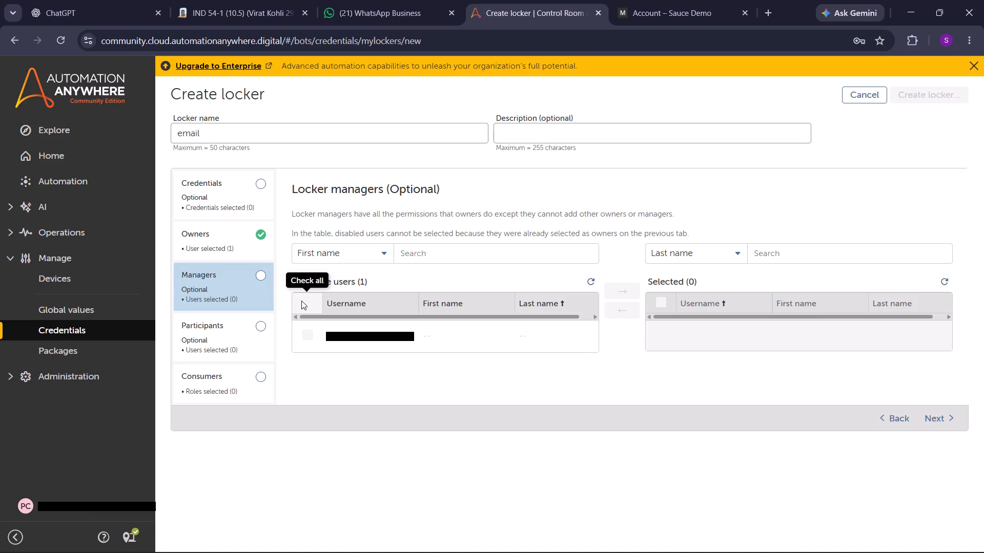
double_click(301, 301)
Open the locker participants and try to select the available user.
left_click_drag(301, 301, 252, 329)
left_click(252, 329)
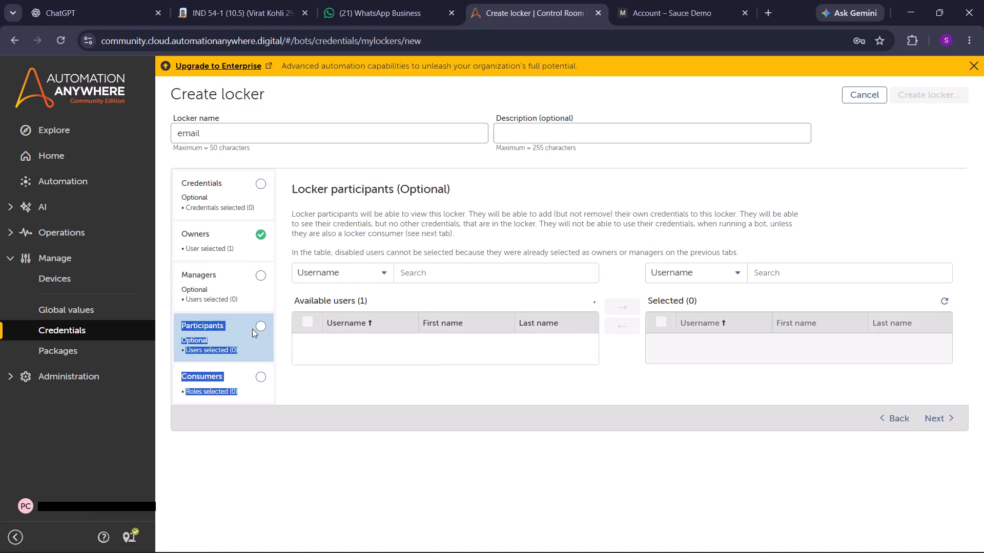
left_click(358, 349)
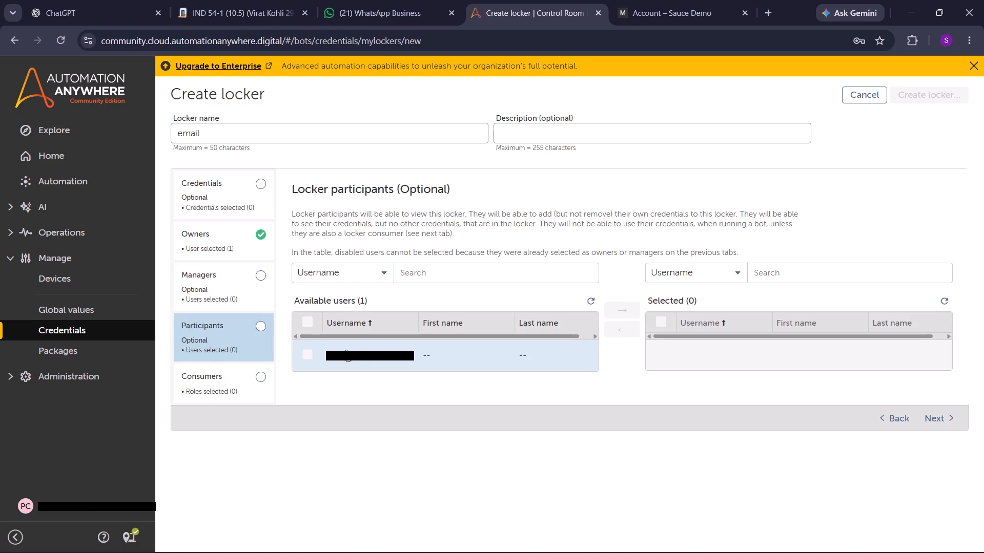
Add the CE_user role to the locker's selected consumers.
left_click(249, 378)
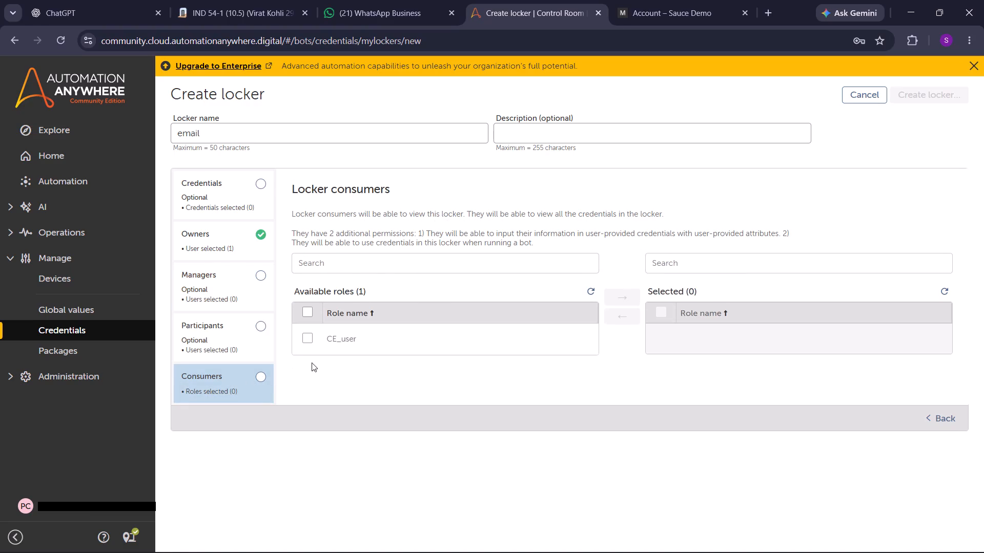
left_click(302, 340)
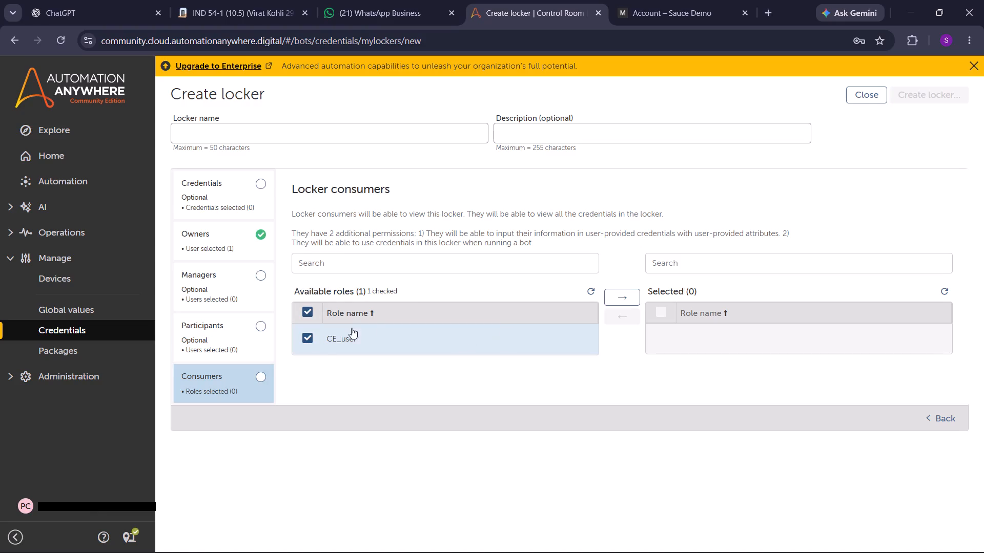
left_click(231, 340)
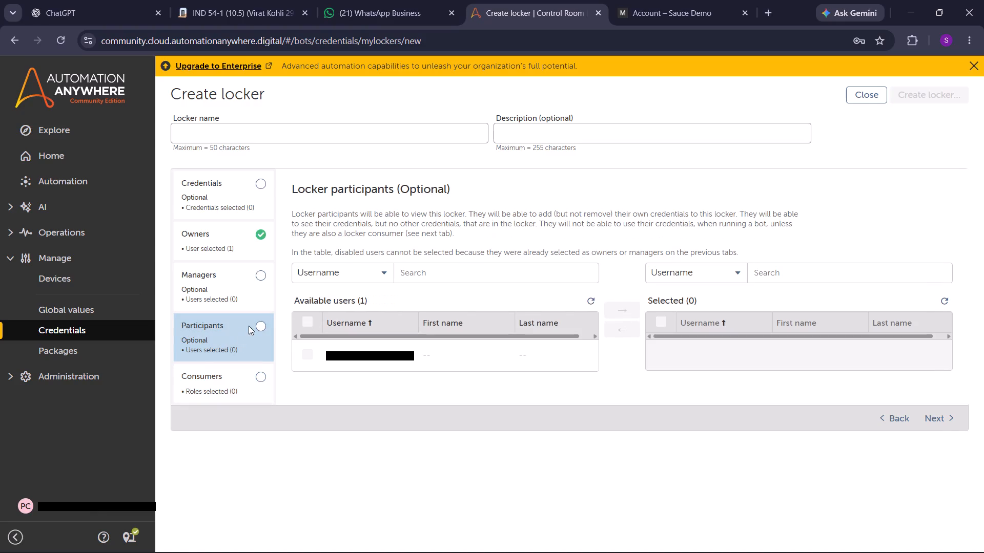
left_click(263, 377)
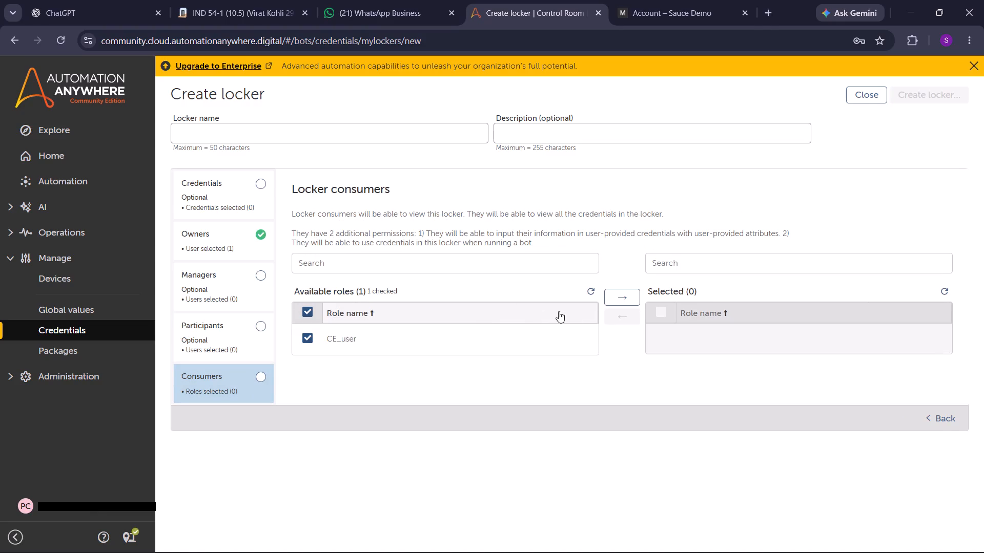
left_click(635, 302)
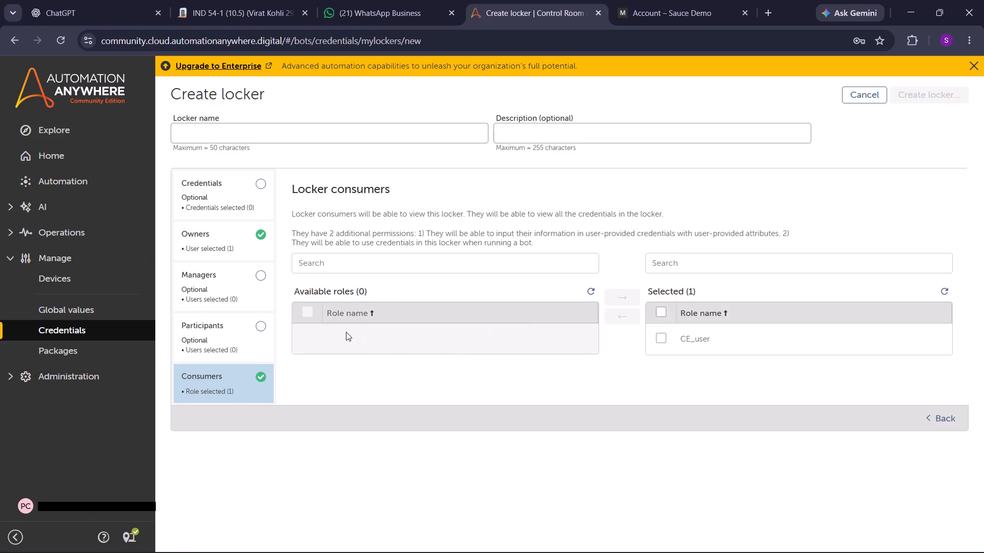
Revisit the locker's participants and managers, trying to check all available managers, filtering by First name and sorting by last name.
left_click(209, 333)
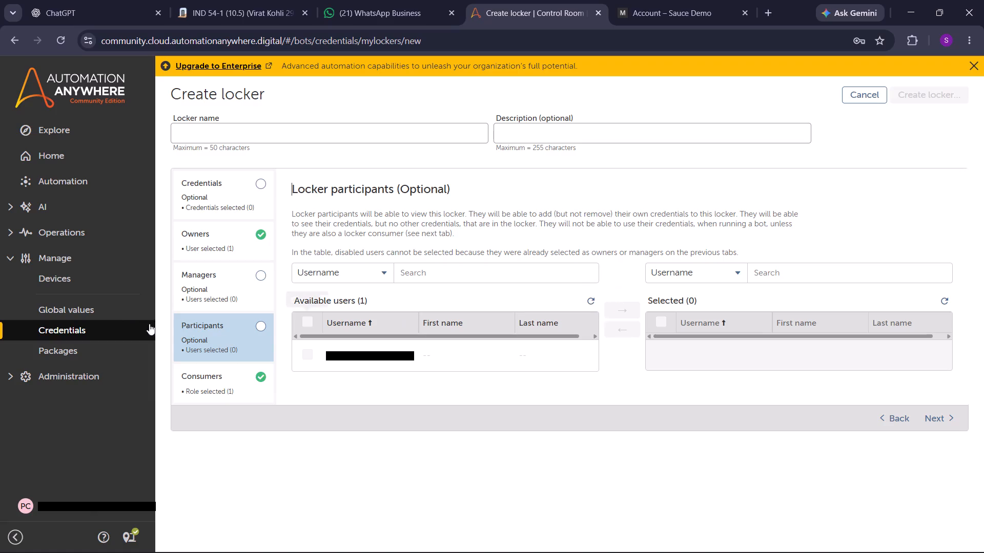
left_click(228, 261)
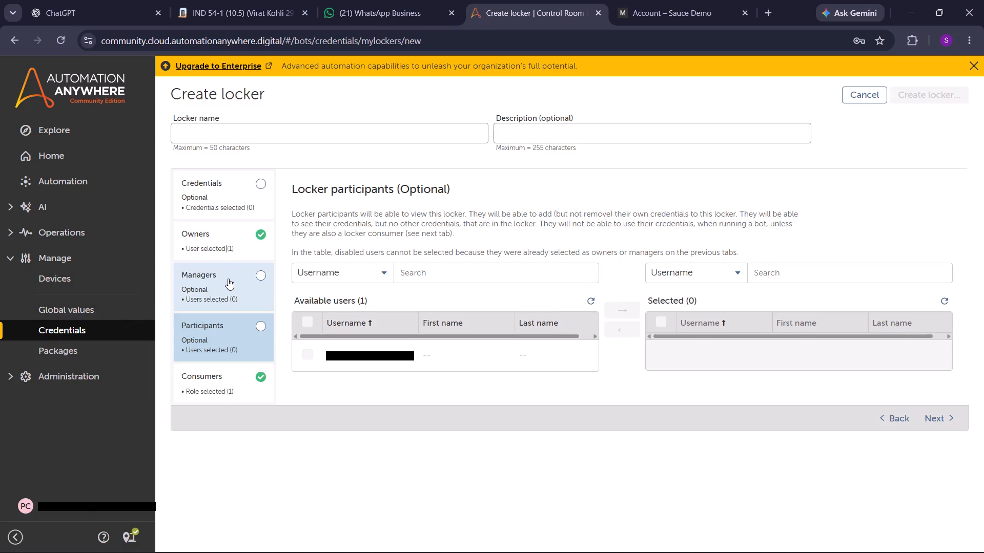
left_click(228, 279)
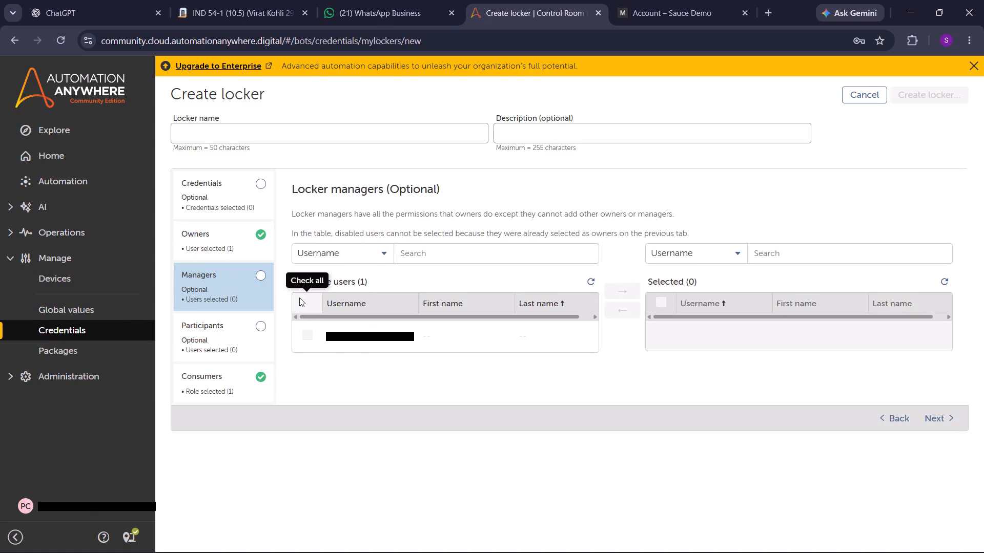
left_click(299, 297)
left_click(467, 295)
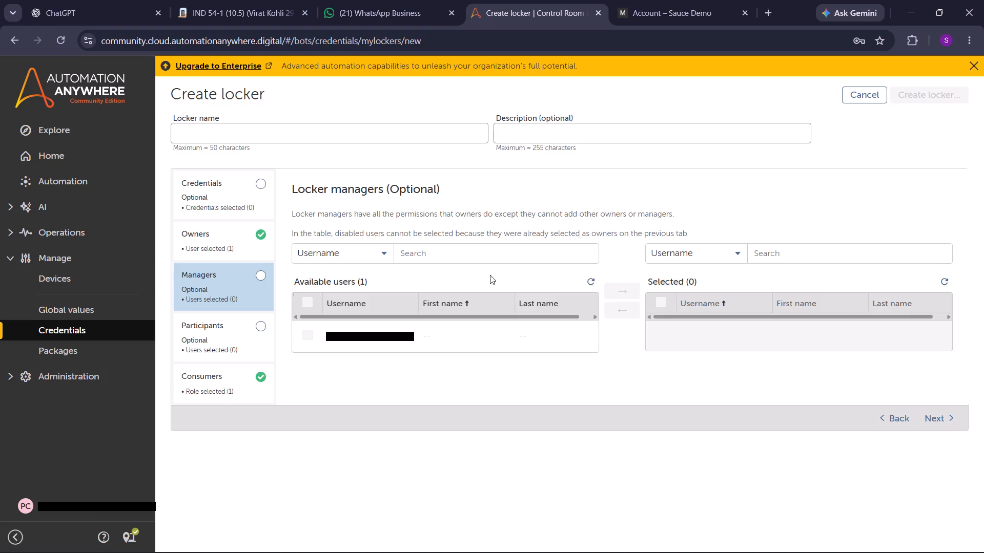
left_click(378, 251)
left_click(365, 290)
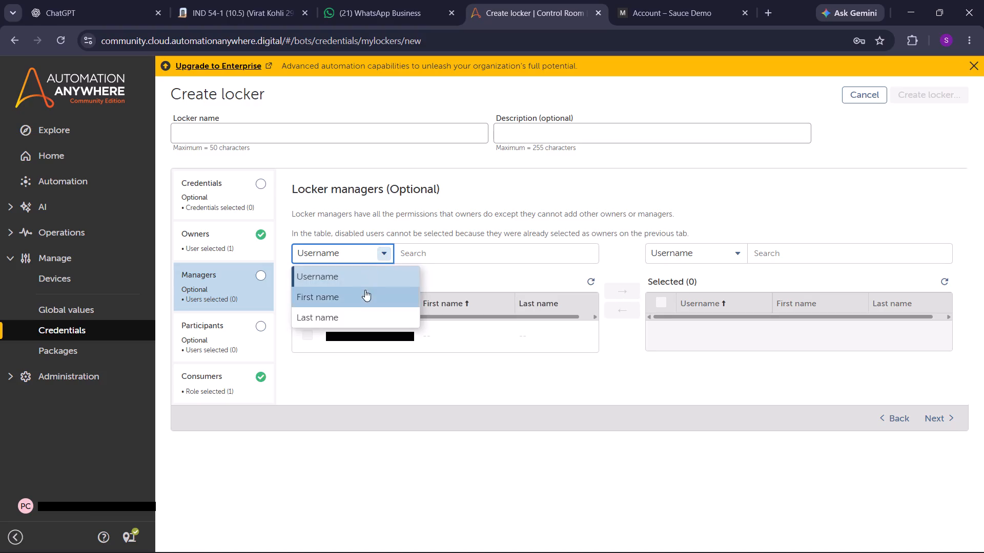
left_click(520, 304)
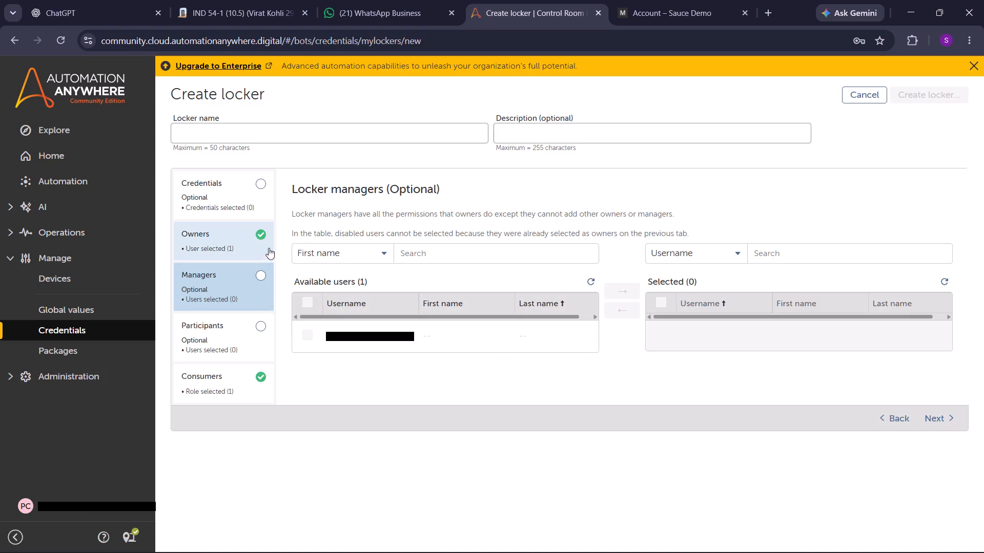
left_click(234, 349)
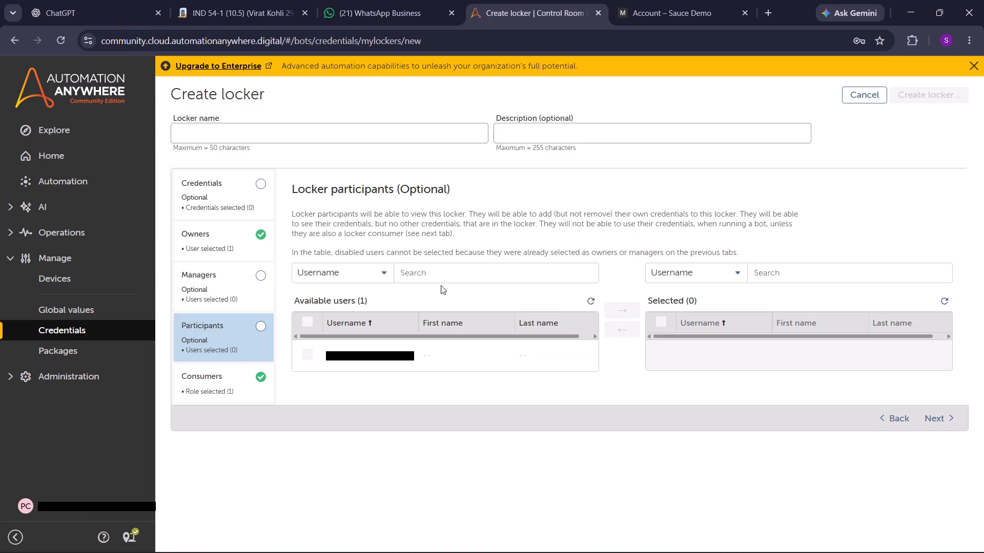
Name the locker email and create it.
left_click(325, 135)
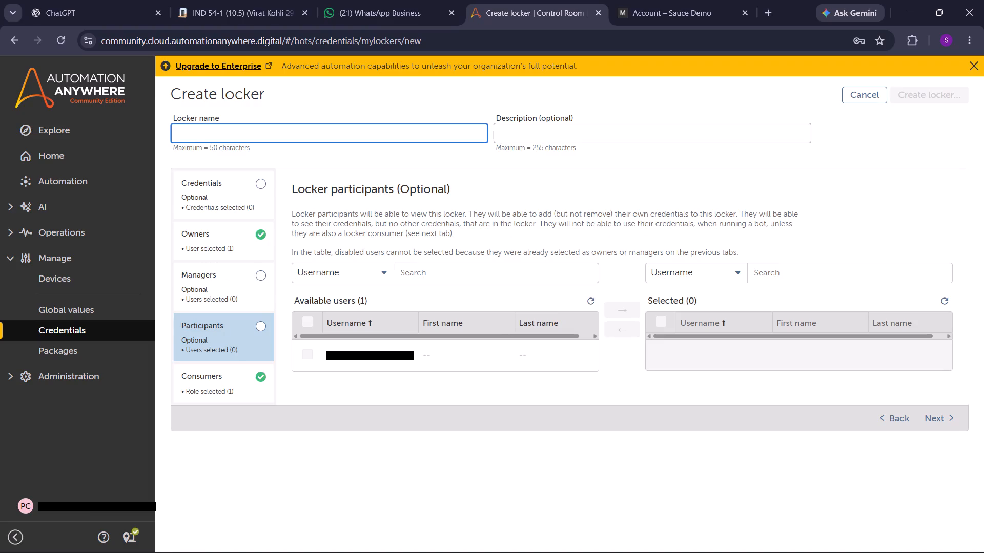
key("e")
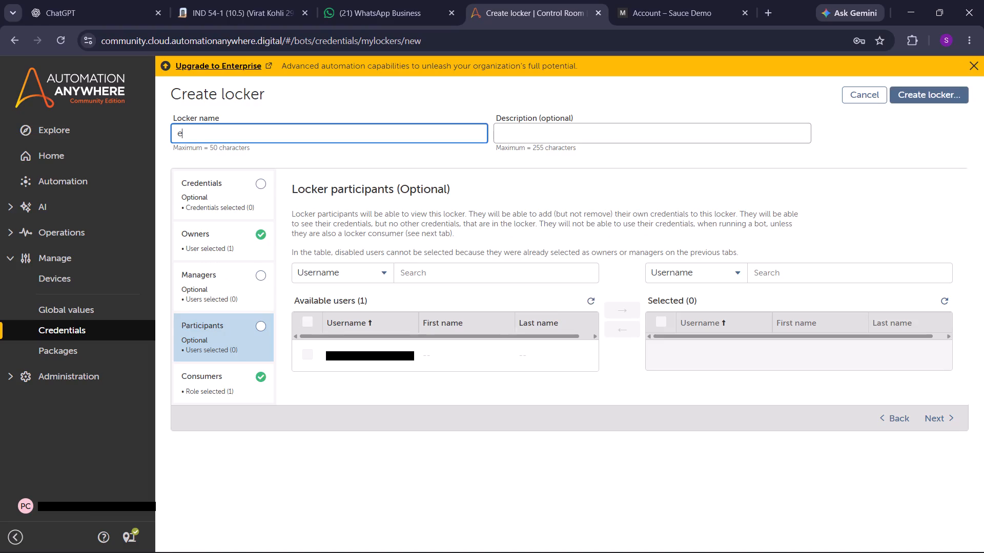
type("mai")
key("l")
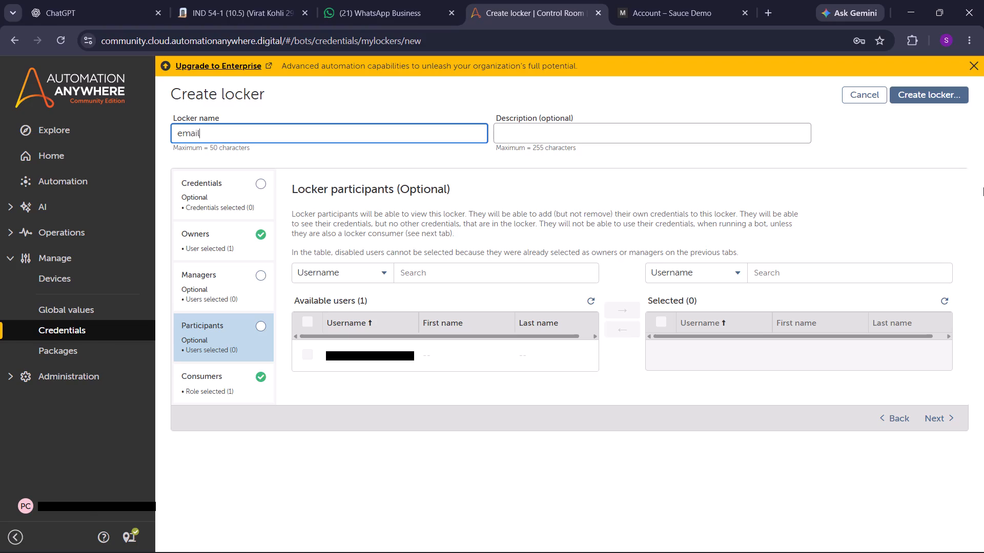
left_click(925, 99)
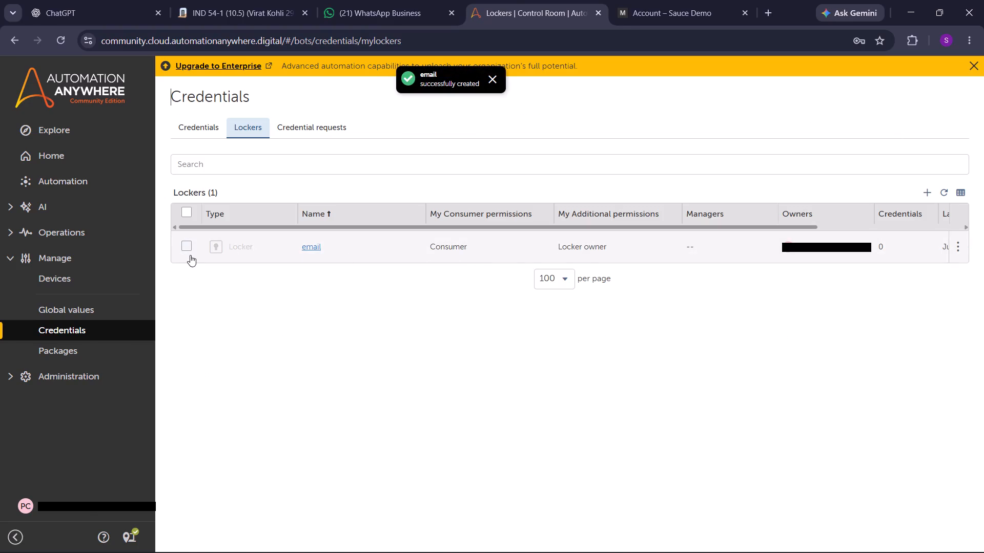
Check the email locker in the lockers table and open the credential requests list.
left_click(184, 250)
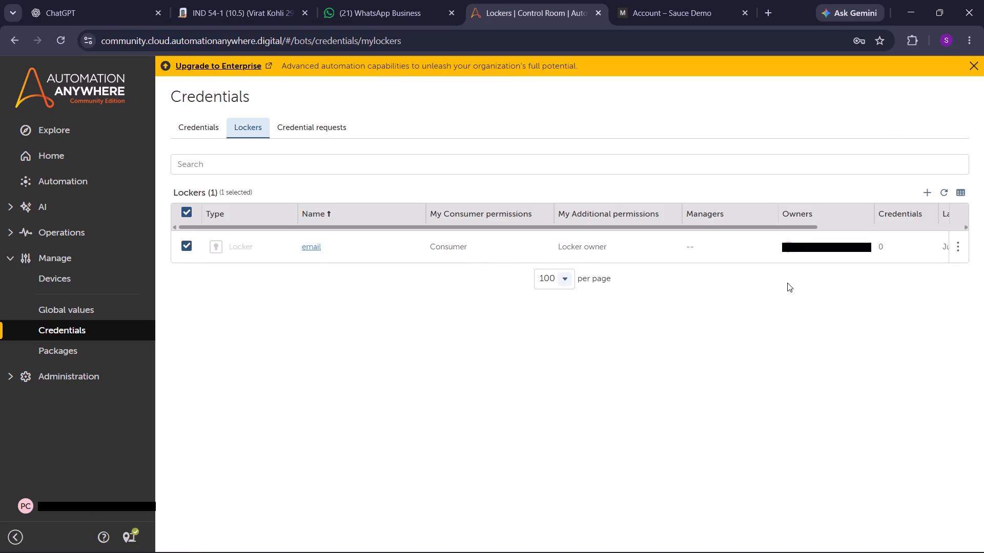
left_click(339, 128)
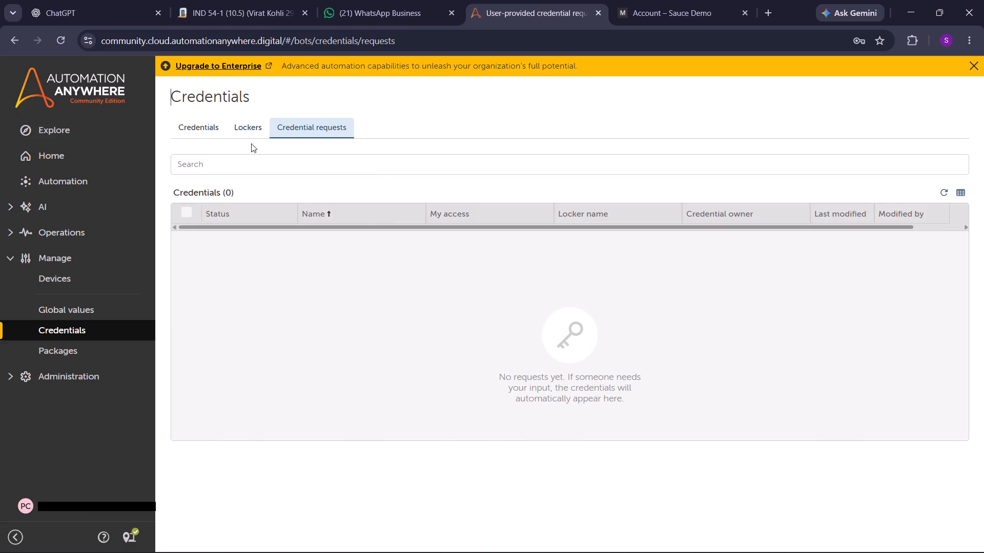
Examine the credential requests list's columns and check the lockers table before returning to the requests.
left_click(314, 131)
scroll(535, 264, "left", 1)
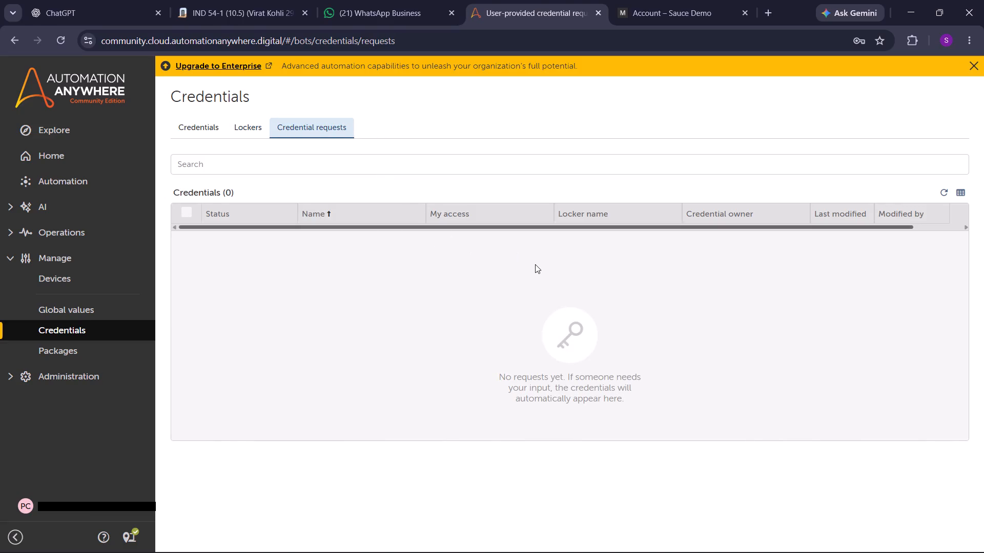
scroll(535, 264, "left", 1)
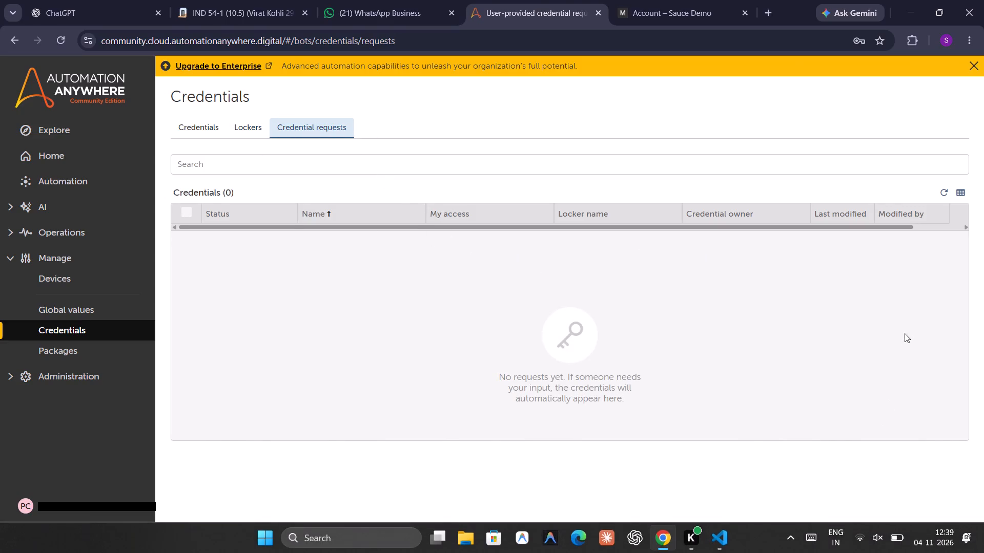
scroll(904, 220, "left", 4)
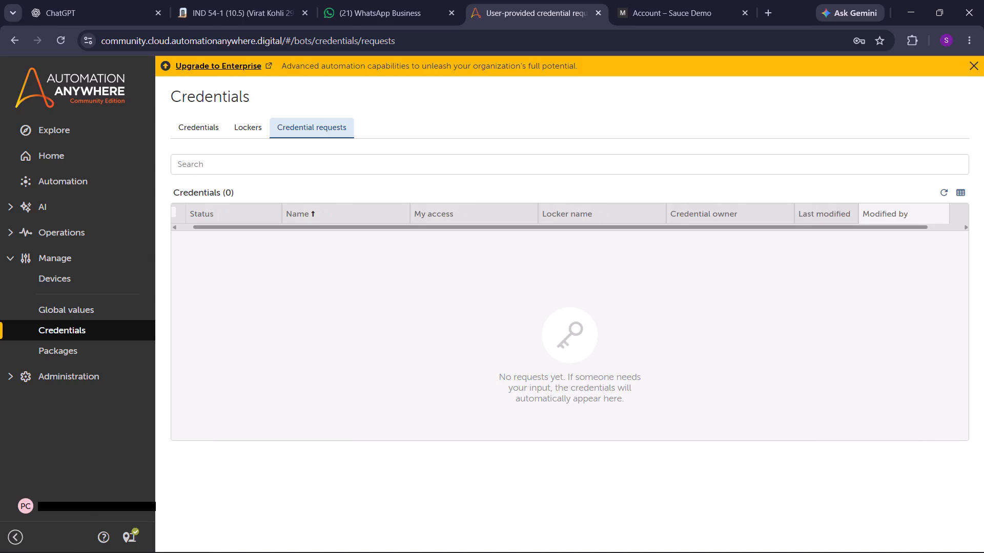
left_click(808, 224)
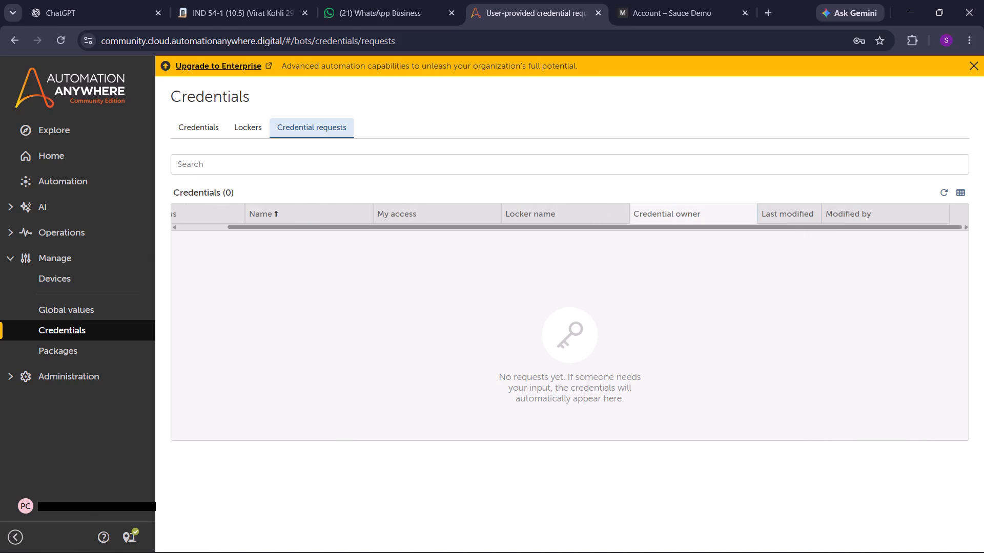
left_click(650, 217)
left_click(518, 207)
left_click(245, 116)
left_click(244, 117)
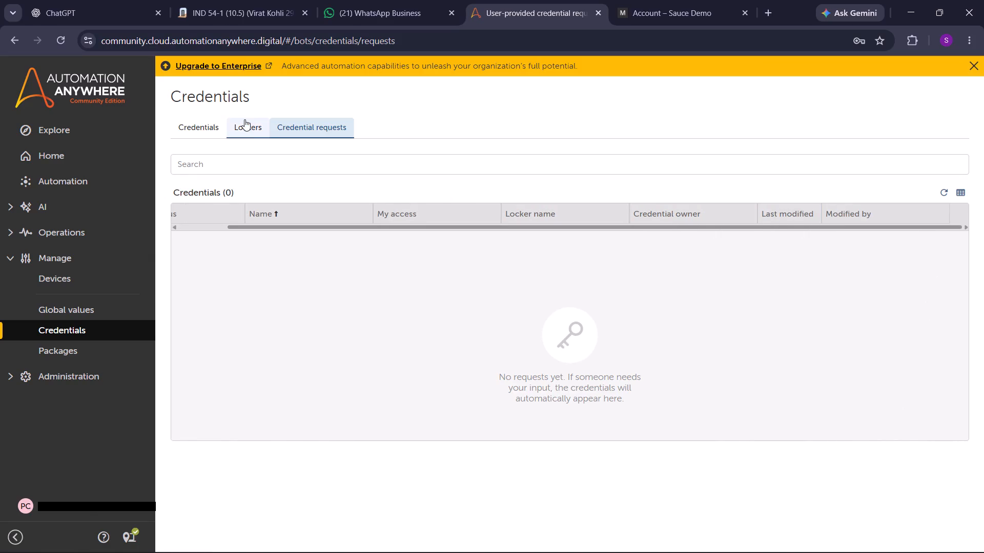
left_click(245, 123)
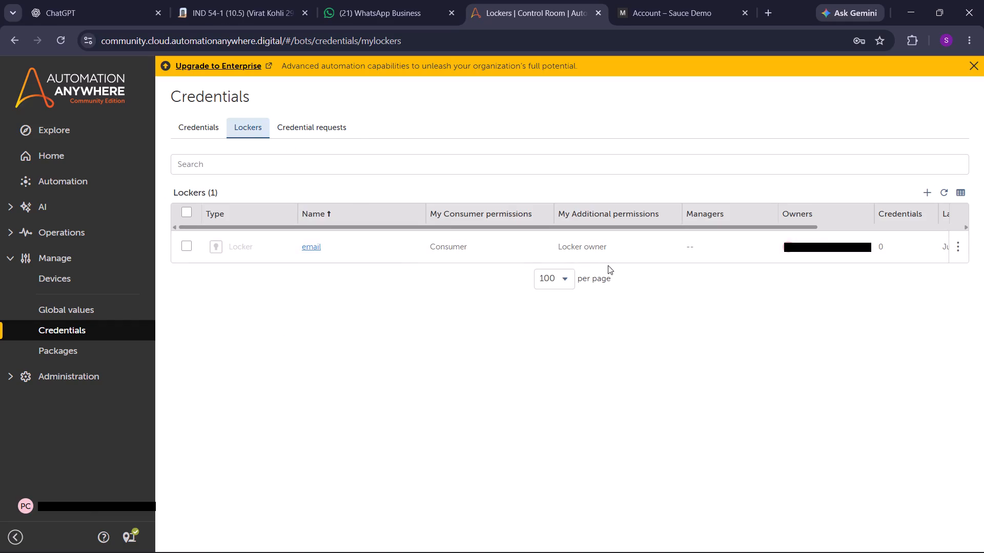
left_click(304, 133)
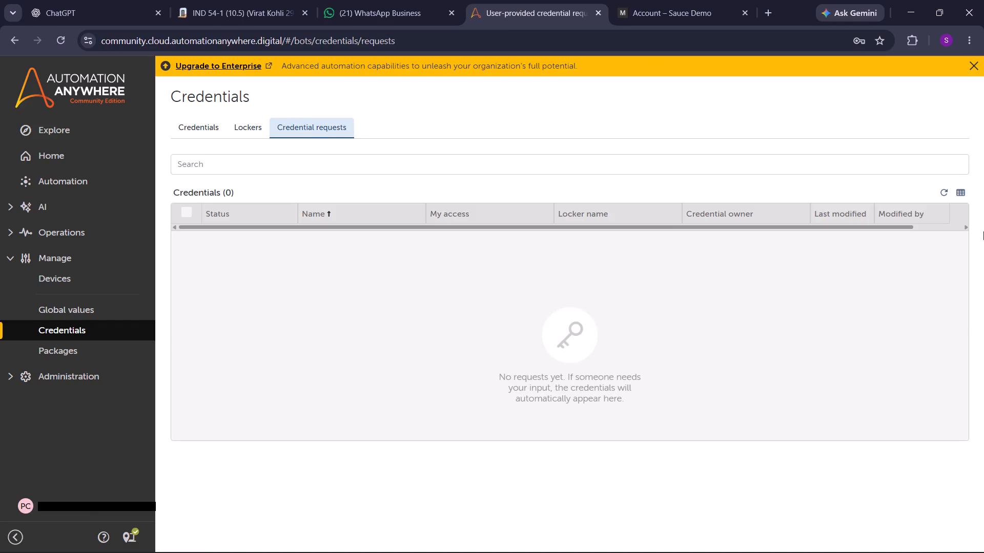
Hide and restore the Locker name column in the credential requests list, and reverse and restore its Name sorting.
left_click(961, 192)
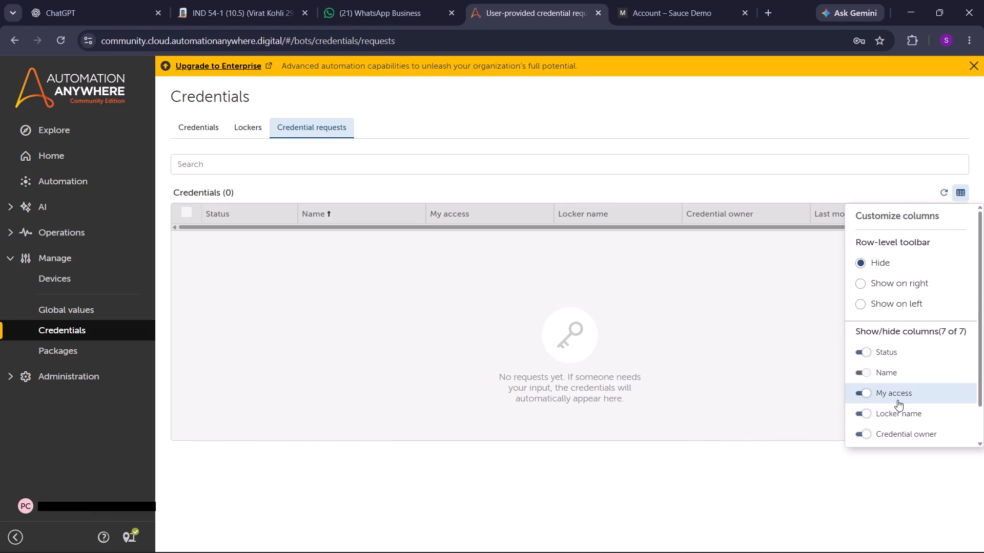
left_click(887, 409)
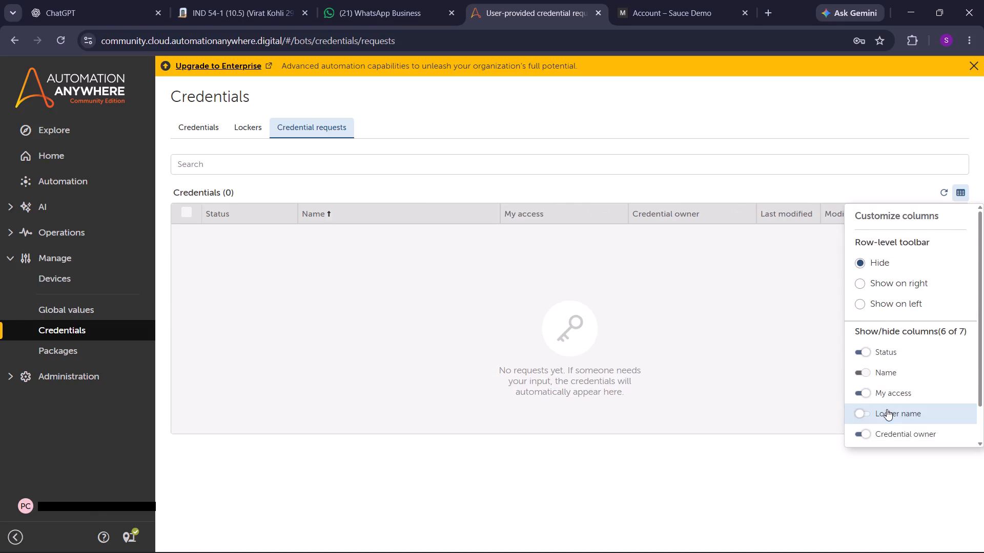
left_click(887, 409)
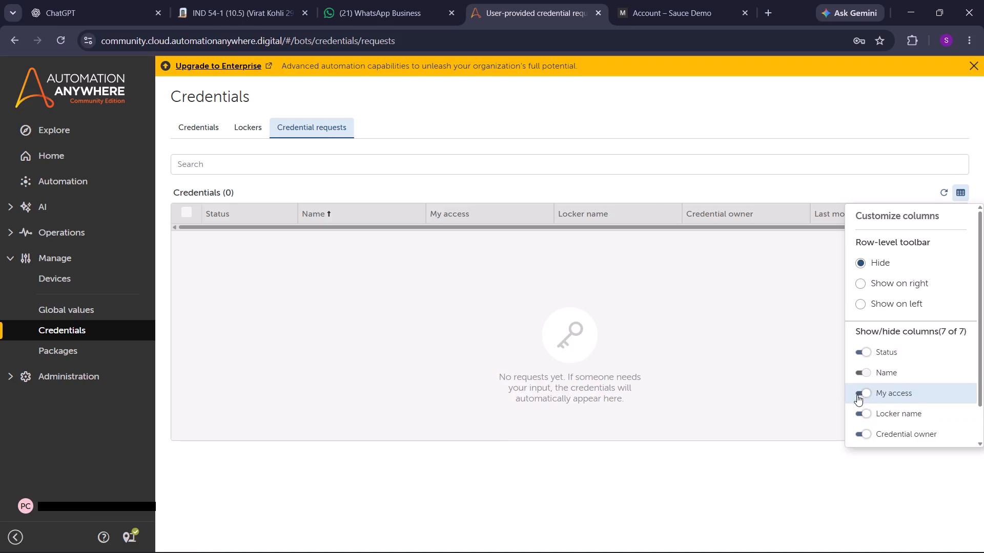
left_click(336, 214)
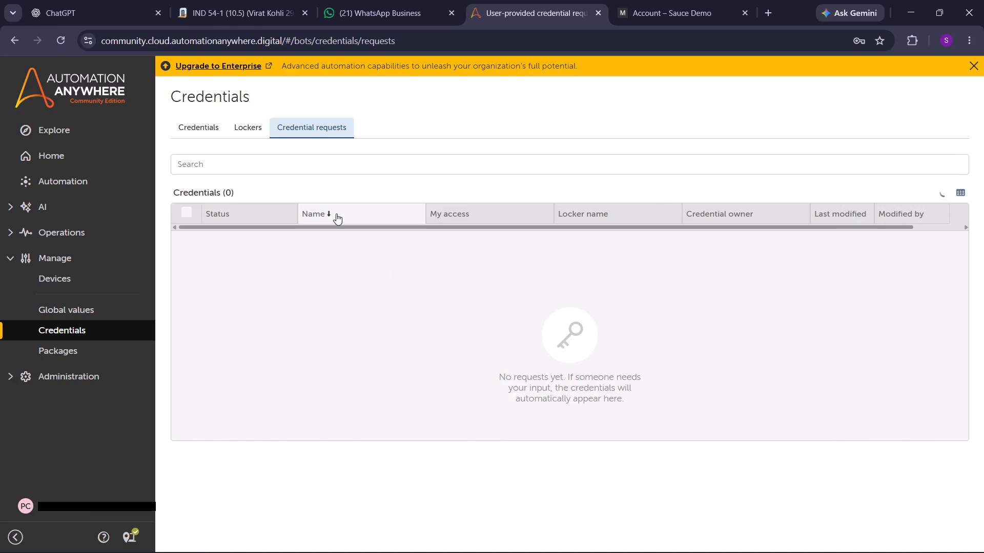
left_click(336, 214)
Open the email locker from the lockers table for editing and review its Credentials section.
left_click(246, 125)
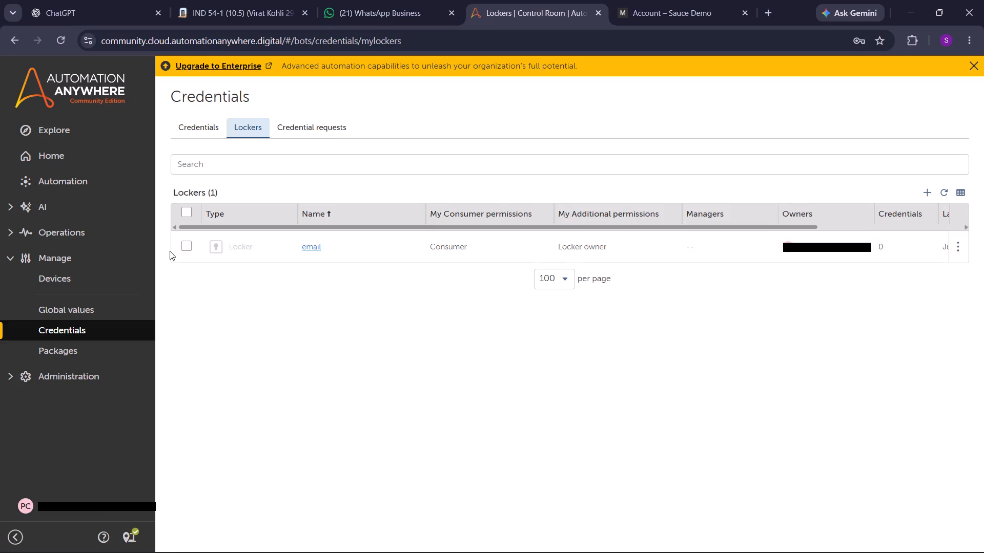
left_click(195, 245)
key("Return")
left_click(322, 131)
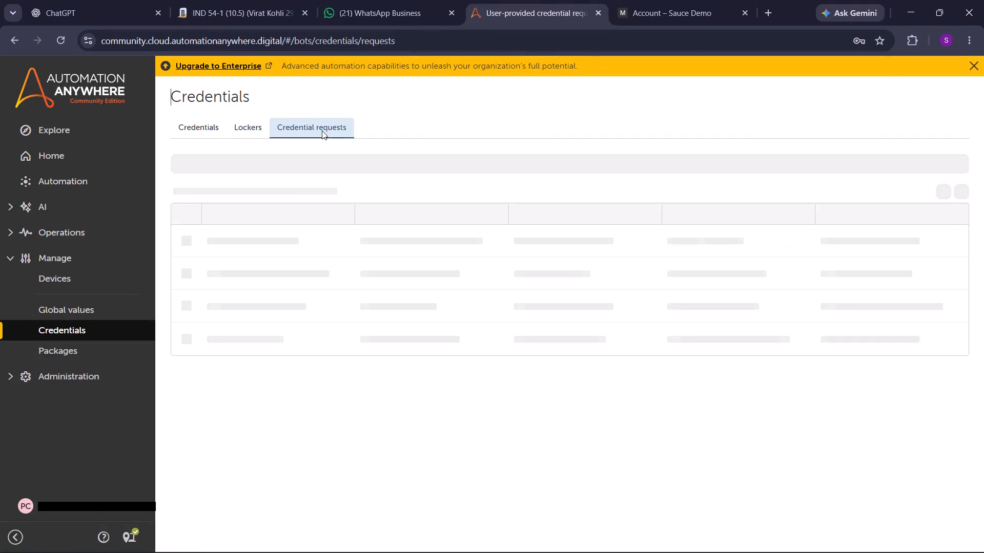
left_click(251, 135)
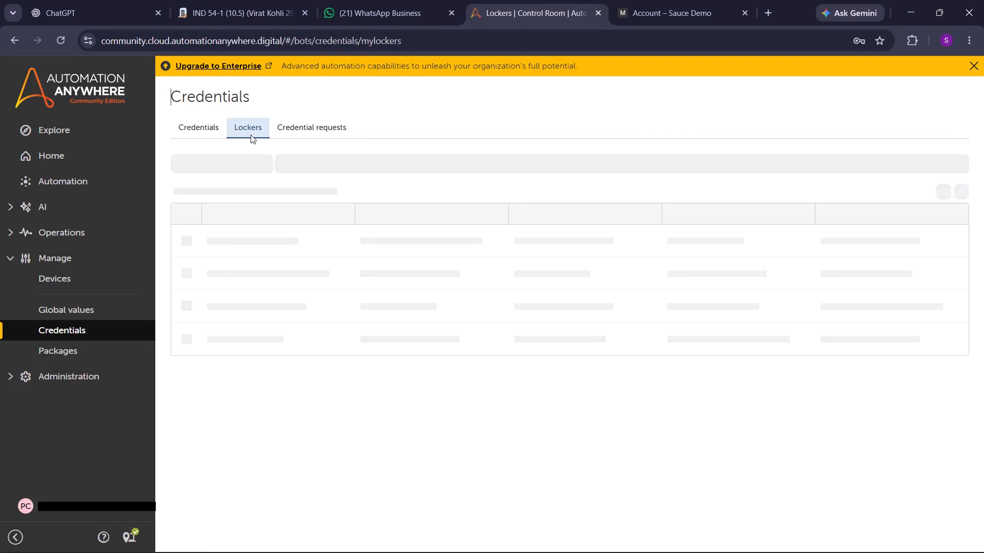
left_click(313, 248)
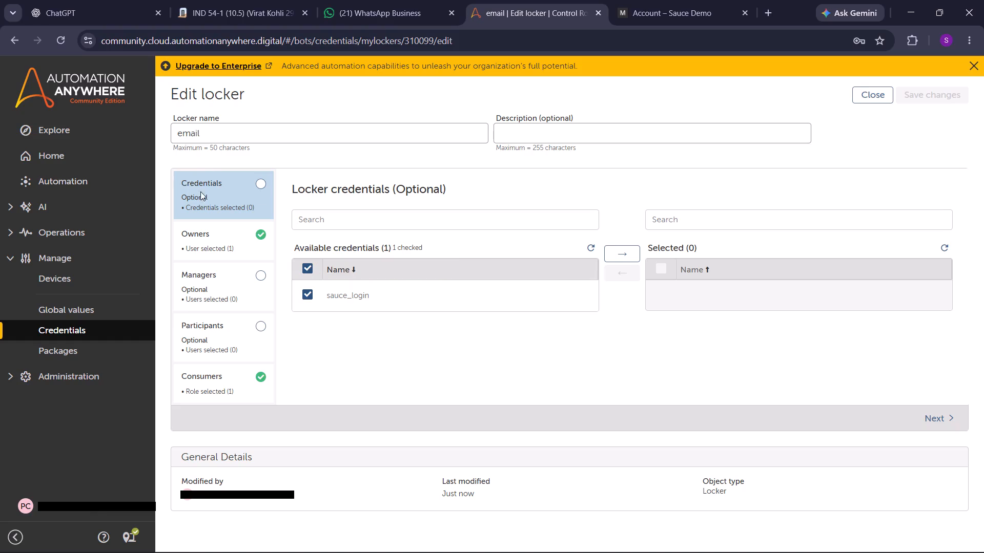
left_click(260, 181)
left_click(260, 181)
scroll(392, 312, "down", 1)
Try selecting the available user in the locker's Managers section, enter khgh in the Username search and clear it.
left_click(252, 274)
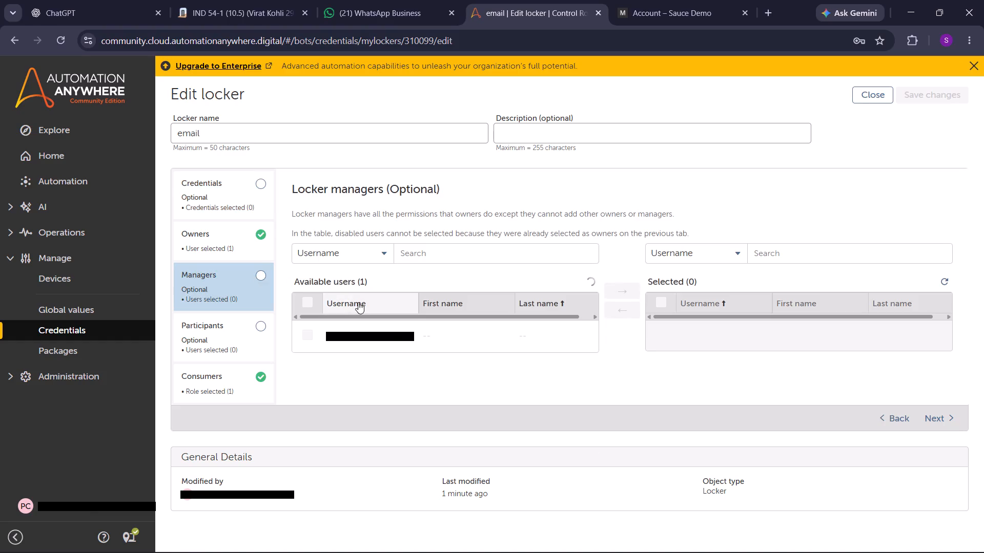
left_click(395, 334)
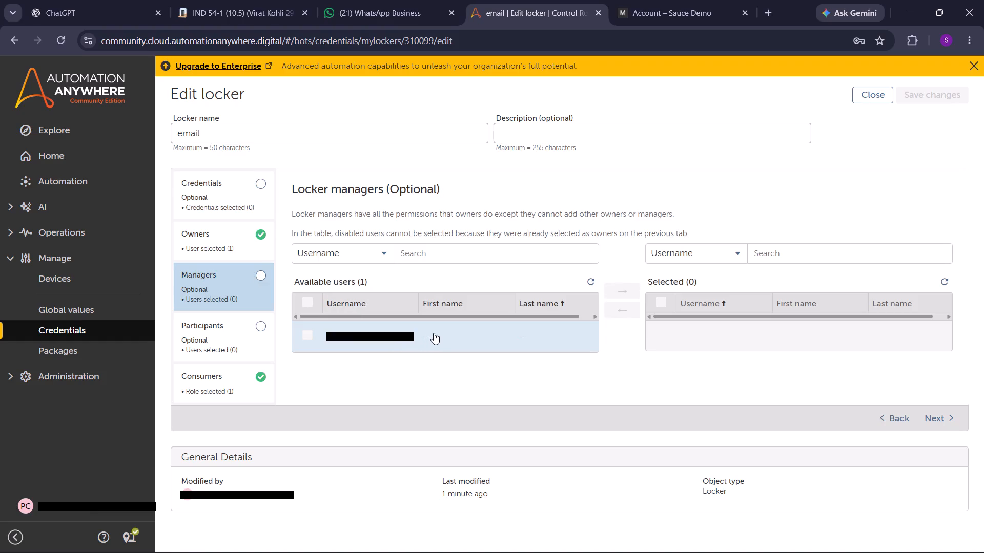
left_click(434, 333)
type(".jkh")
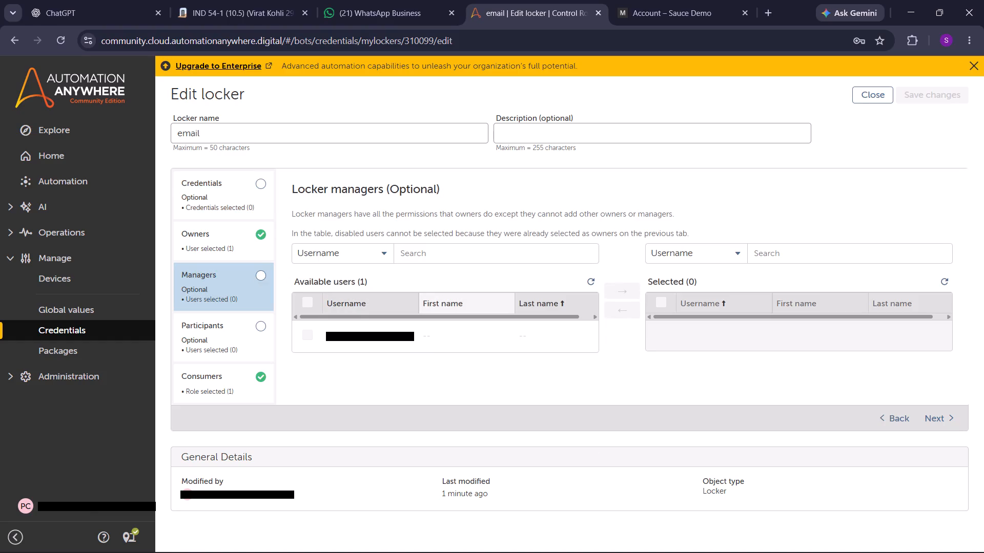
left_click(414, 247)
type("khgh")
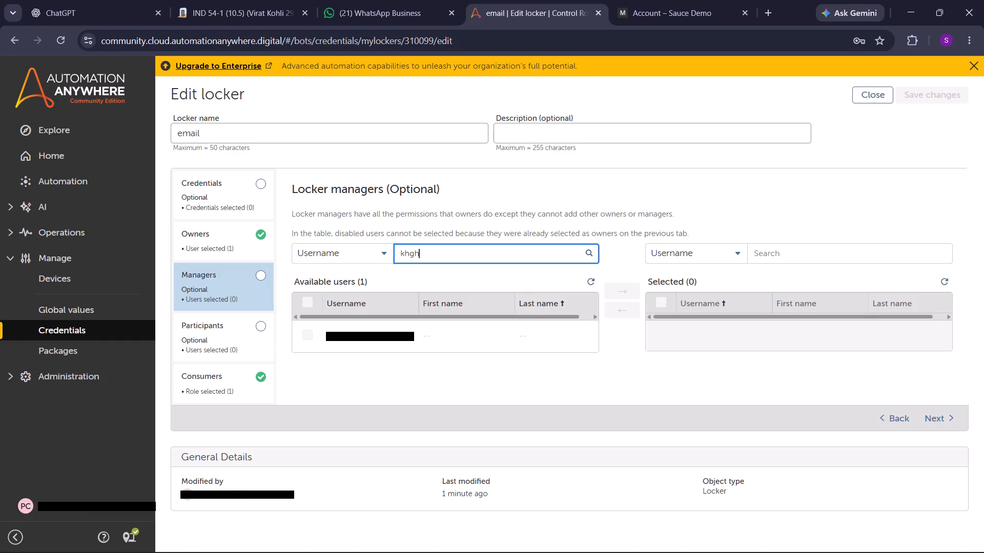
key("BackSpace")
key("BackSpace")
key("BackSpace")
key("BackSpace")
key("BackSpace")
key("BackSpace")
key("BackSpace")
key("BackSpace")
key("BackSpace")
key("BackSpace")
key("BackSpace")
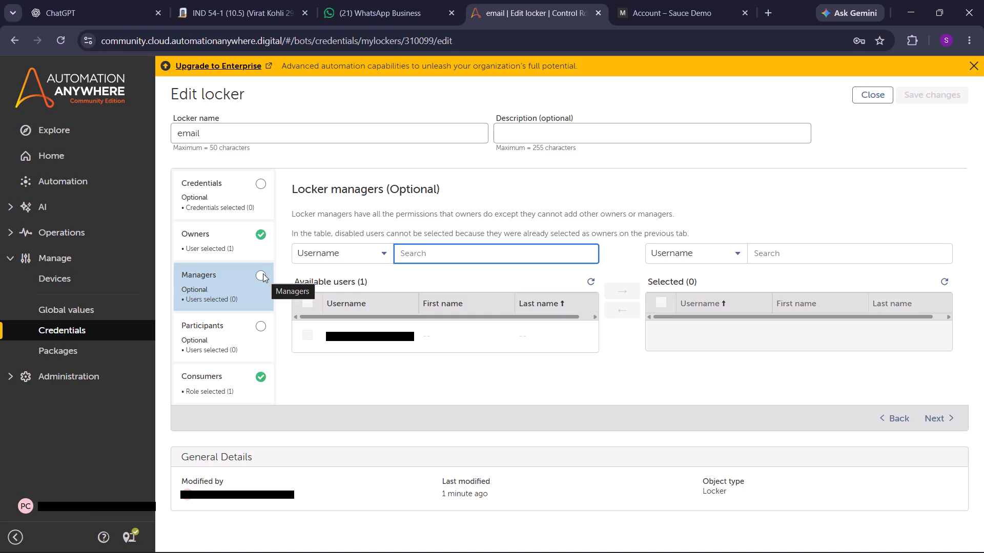
Search the available roles in the locker's Consumers section for email and try to add a role.
left_click(247, 390)
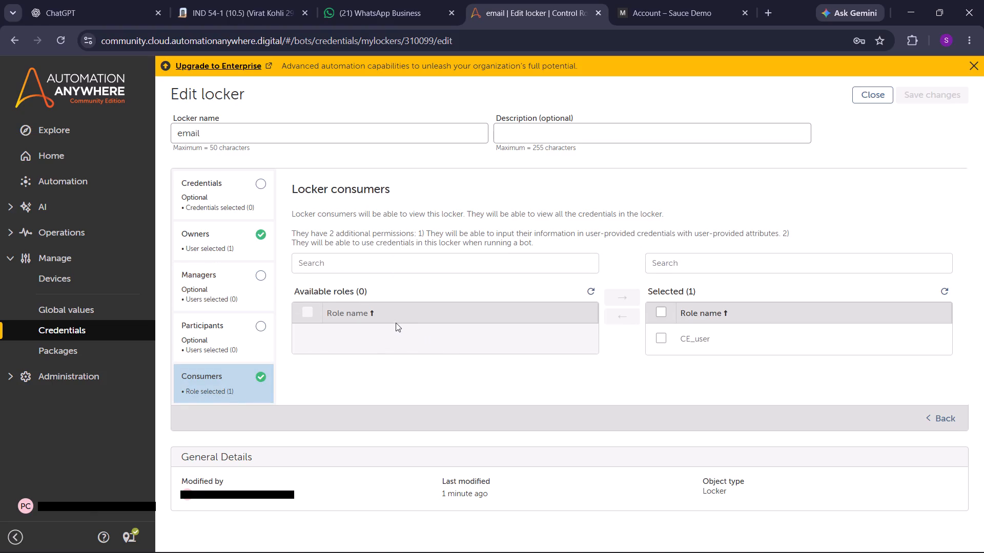
left_click(305, 310)
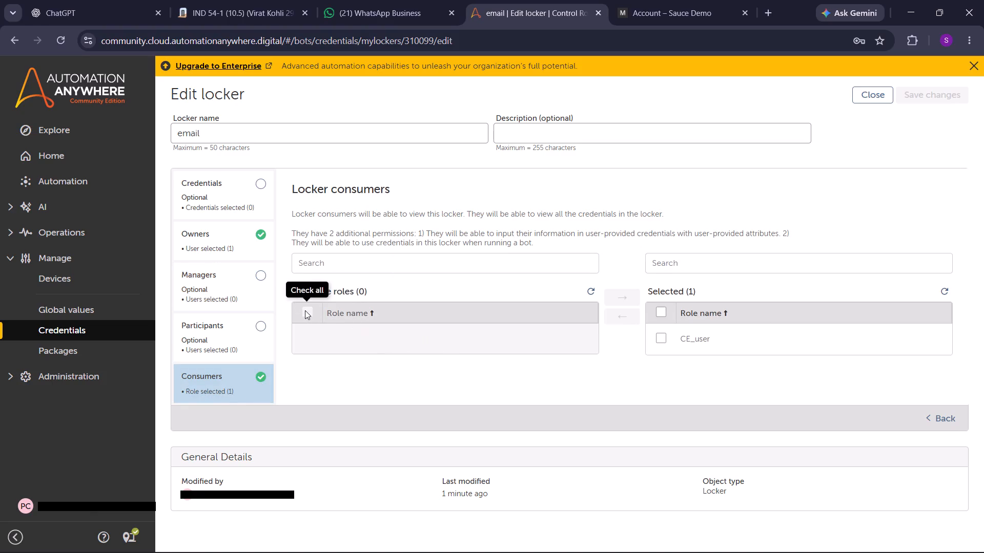
left_click(533, 331)
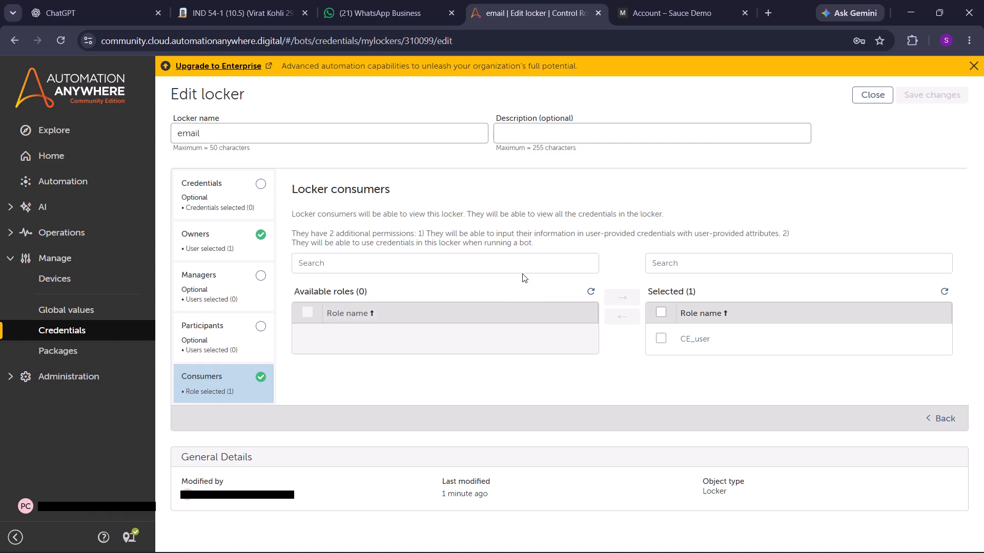
left_click(522, 273)
left_click(509, 259)
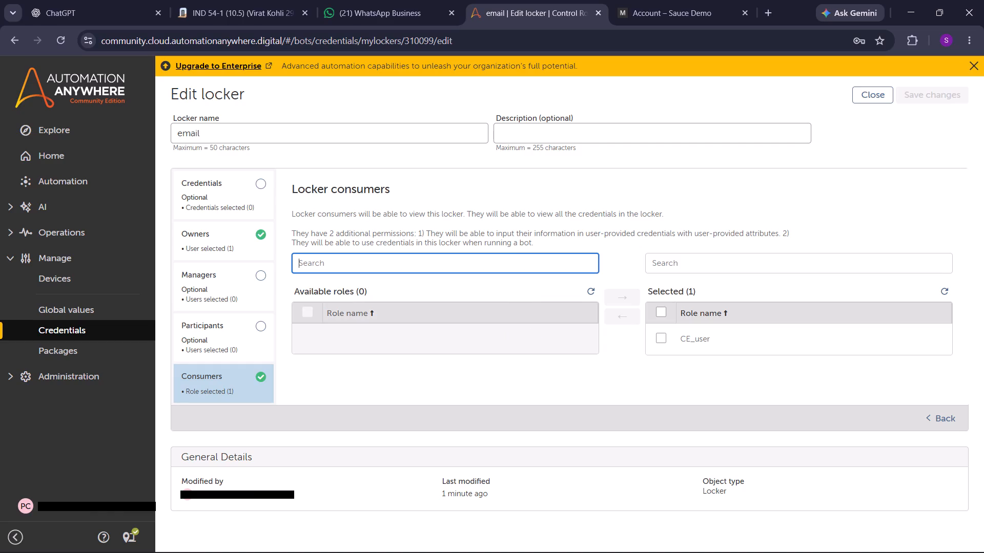
type(",nbb")
key("BackSpace")
key("BackSpace")
key("BackSpace")
key("BackSpace")
key("BackSpace")
key("BackSpace")
key("BackSpace")
key("BackSpace")
key("BackSpace")
key("BackSpace")
key("BackSpace")
type("email")
left_click(306, 321)
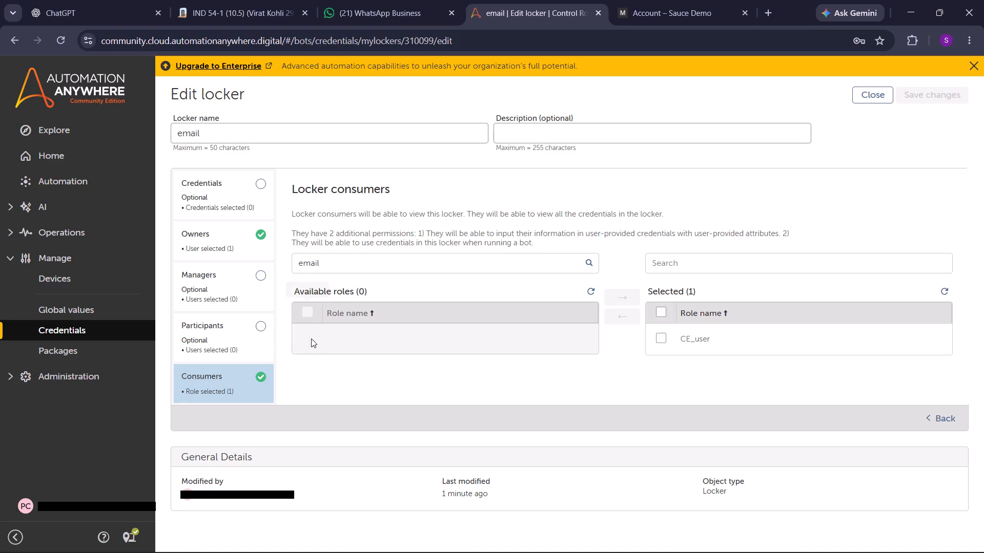
left_click(616, 293)
Remove the CE_user role from the email locker's selected consumers.
left_click(654, 342)
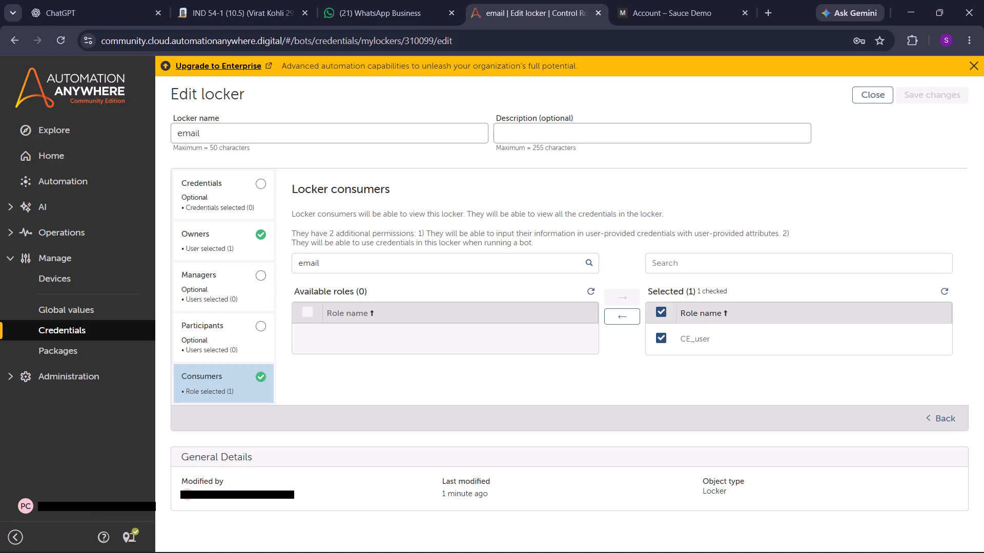
left_click(627, 321)
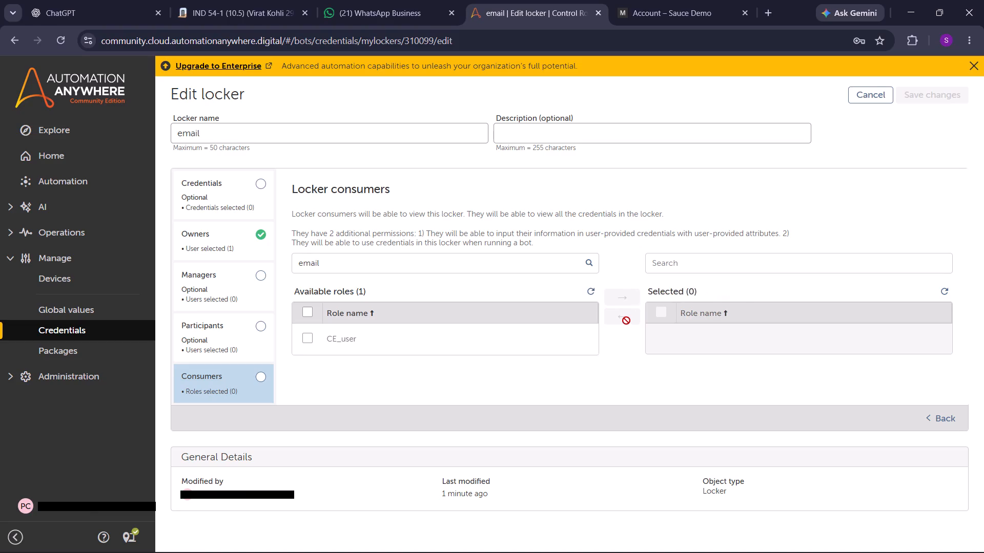
Add the CE_user role back to the email locker's selected consumers.
left_click(310, 339)
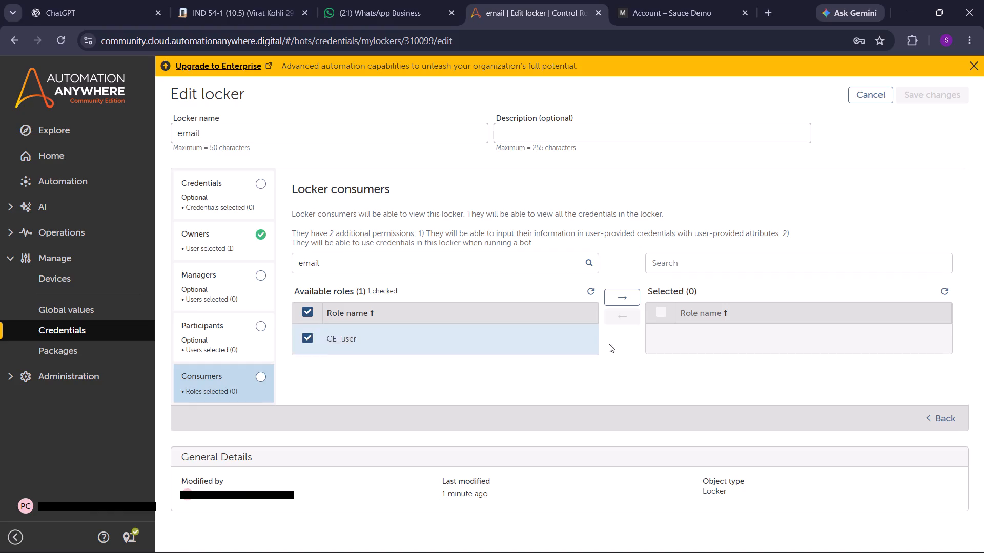
left_click(624, 291)
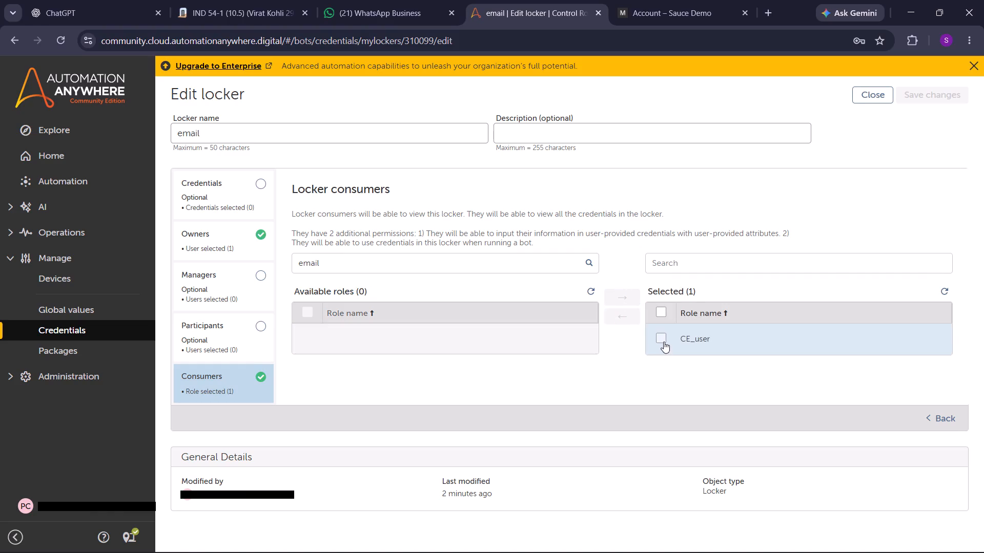
Review the selected users in the email locker's Owners section.
left_click(225, 235)
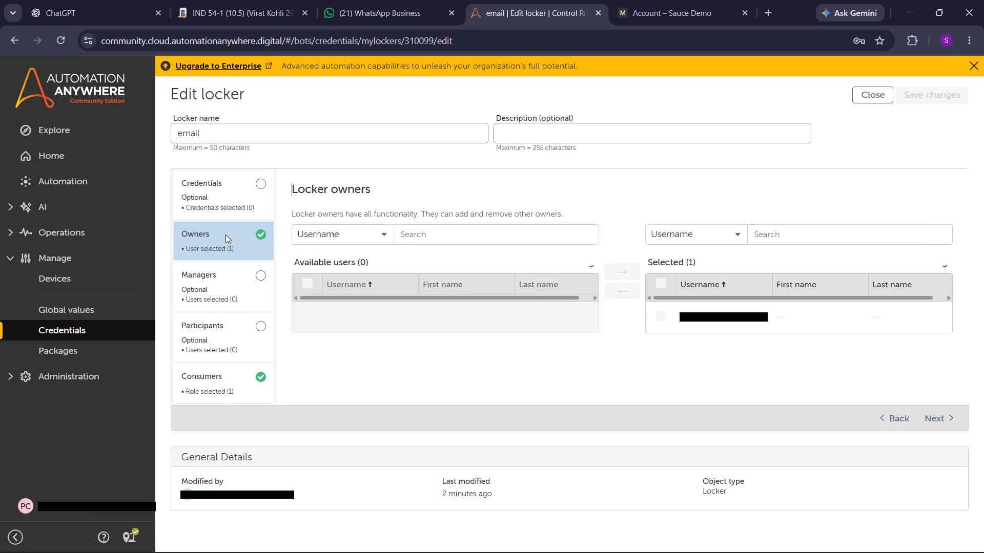
left_click(669, 278)
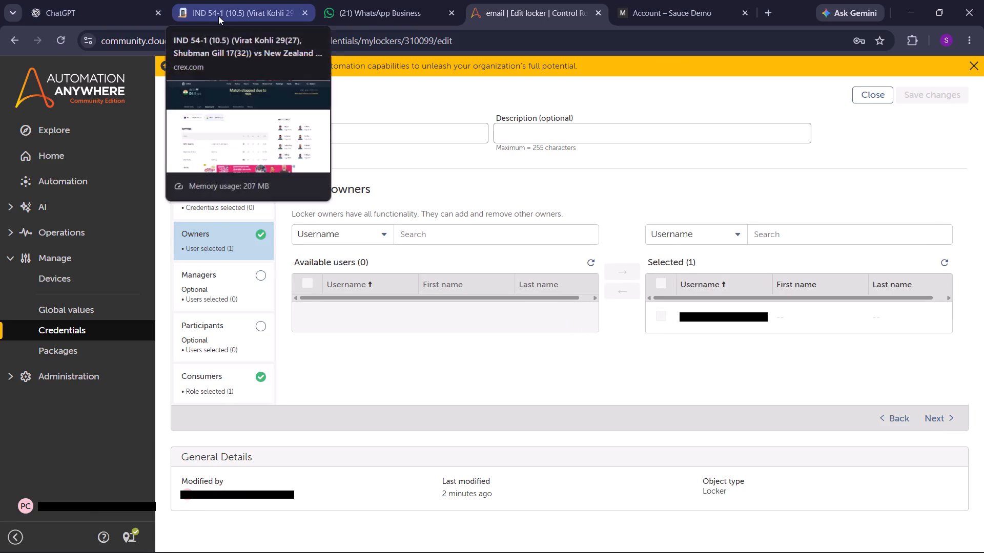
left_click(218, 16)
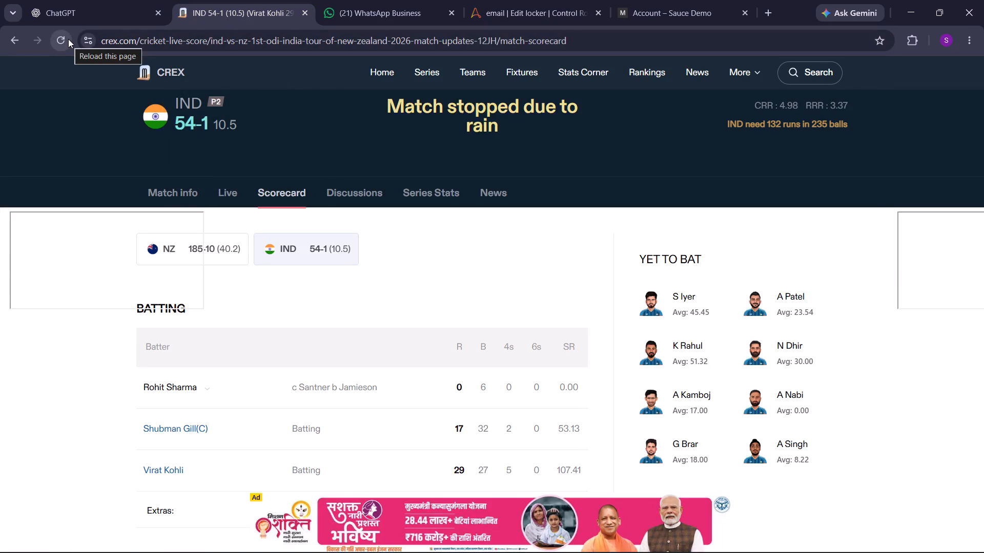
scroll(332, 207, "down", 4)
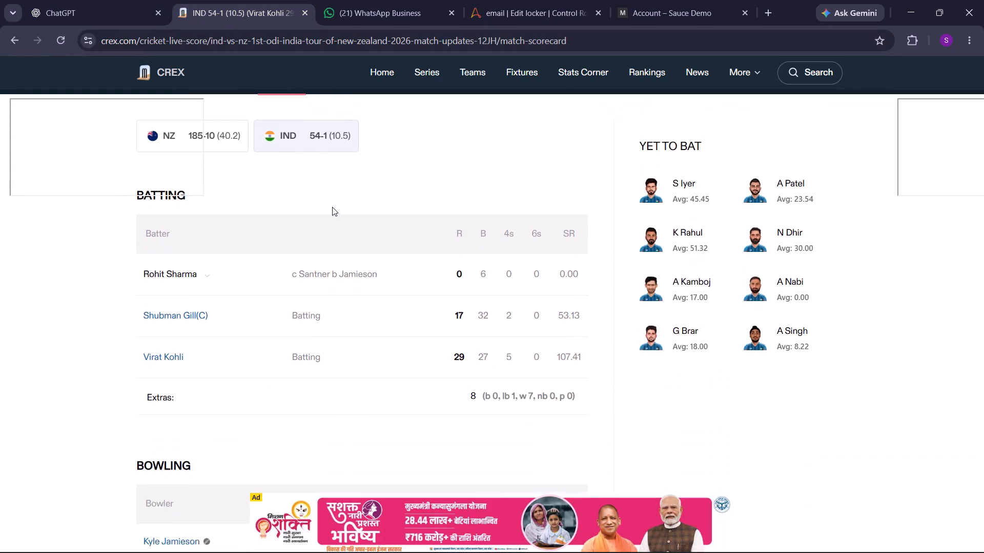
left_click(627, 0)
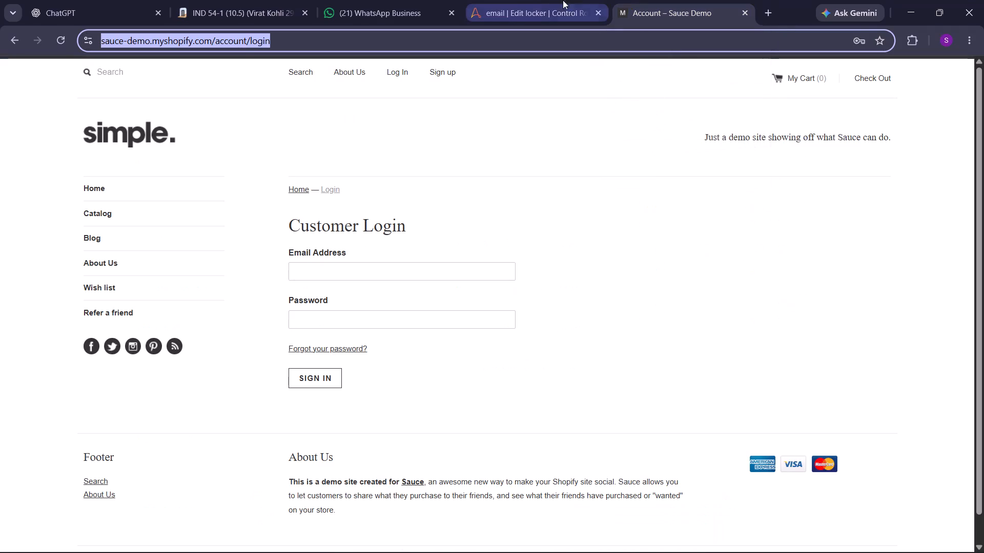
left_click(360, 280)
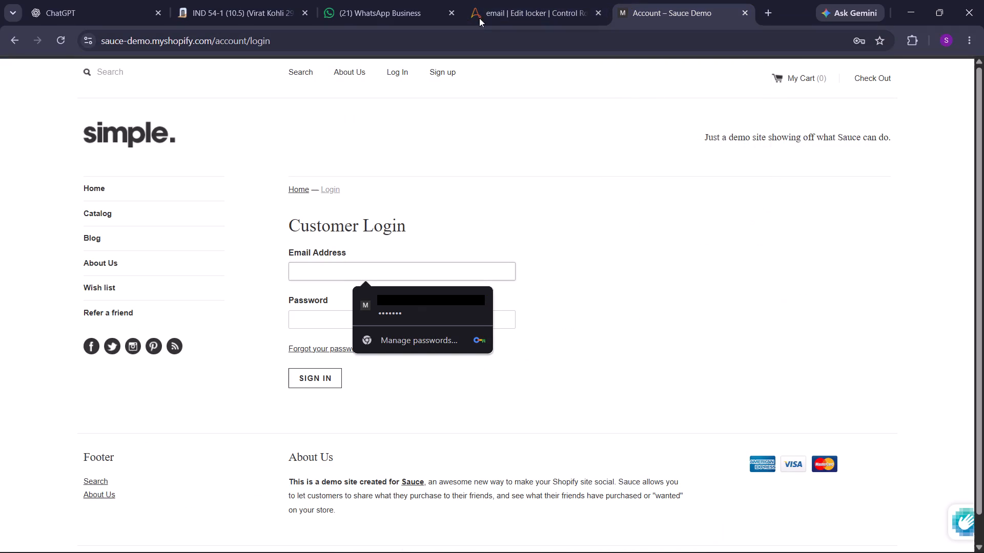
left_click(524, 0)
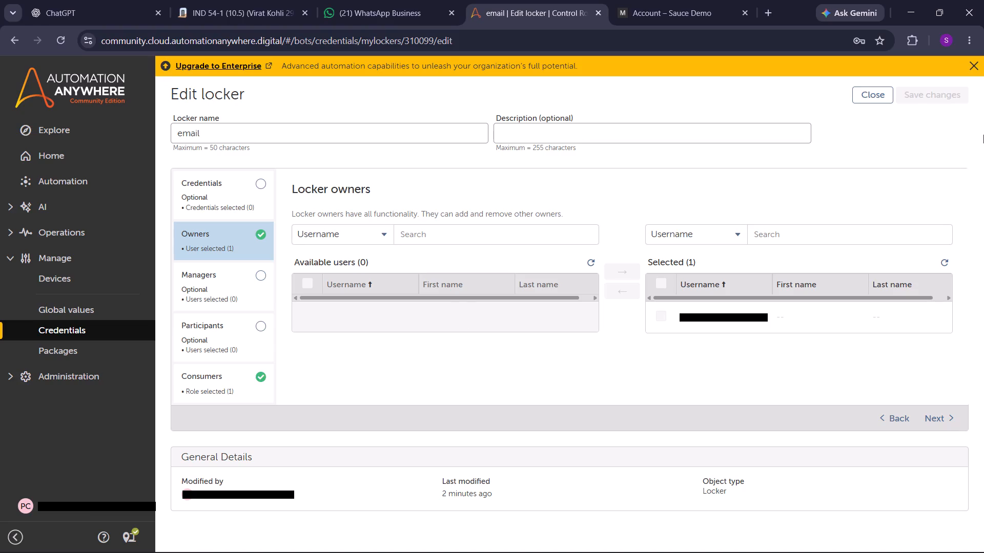
Close the email locker's editor, check the list of credentials and return to the lockers list.
left_click(867, 87)
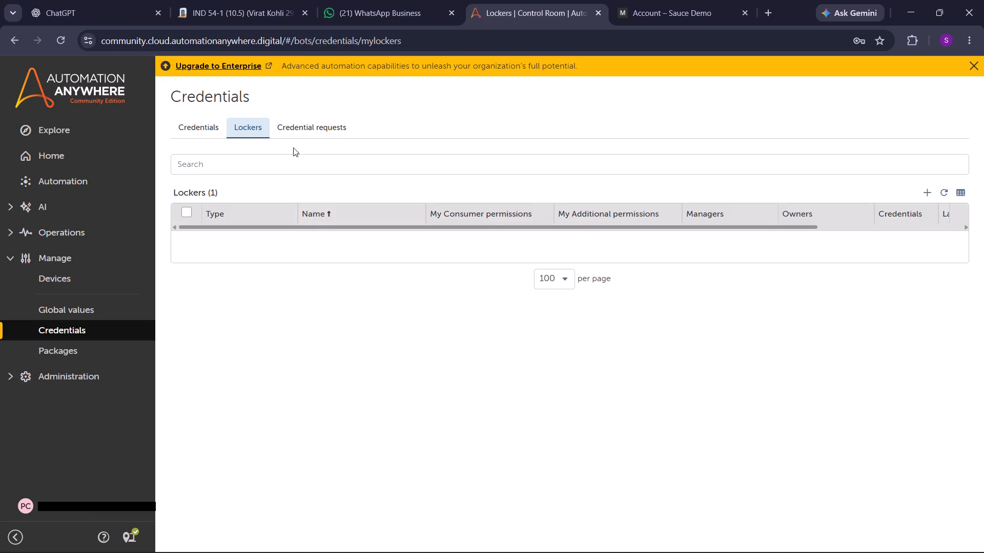
left_click(197, 130)
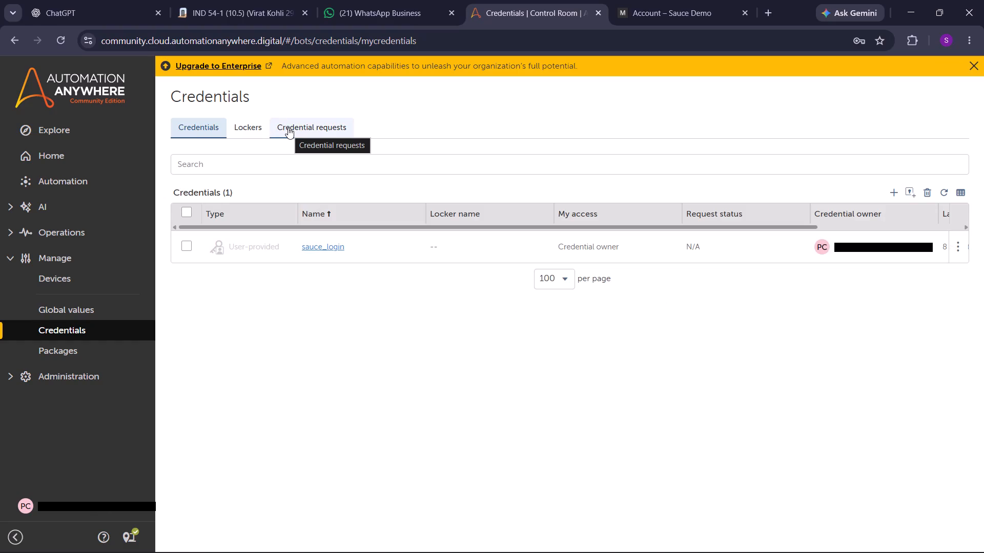
left_click(260, 124)
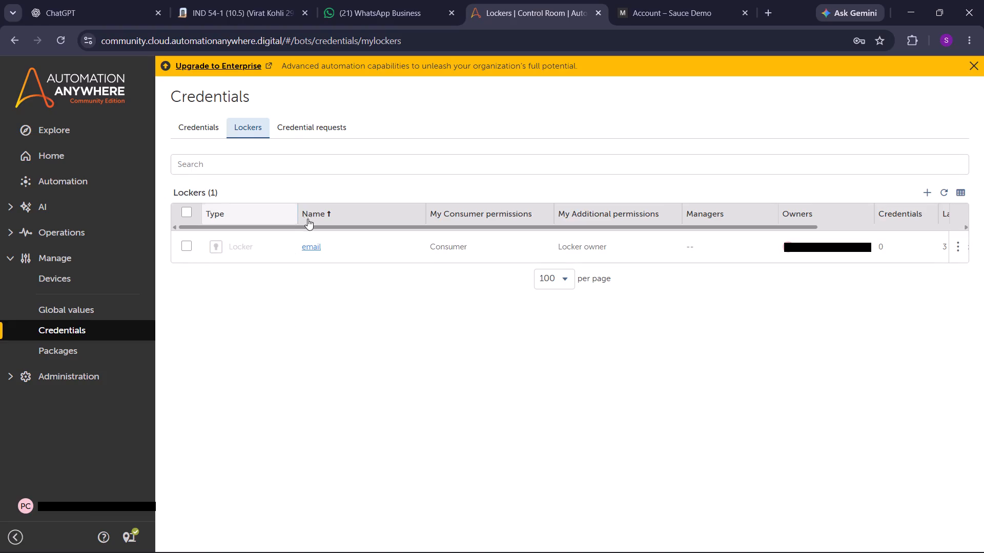
Reopen the email locker, add sauce_login to its selected credentials, review its Consumers section and save the changes.
left_click(285, 241)
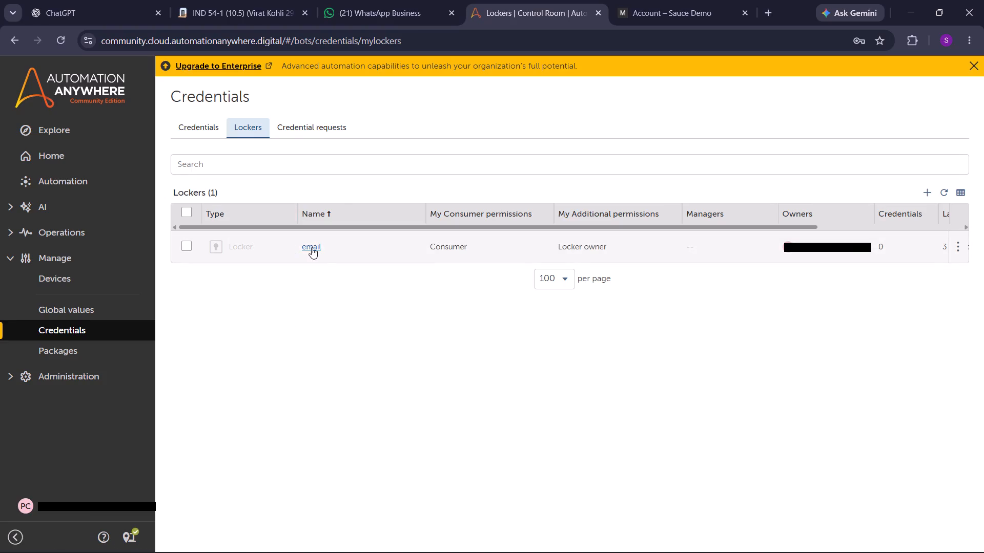
left_click(312, 247)
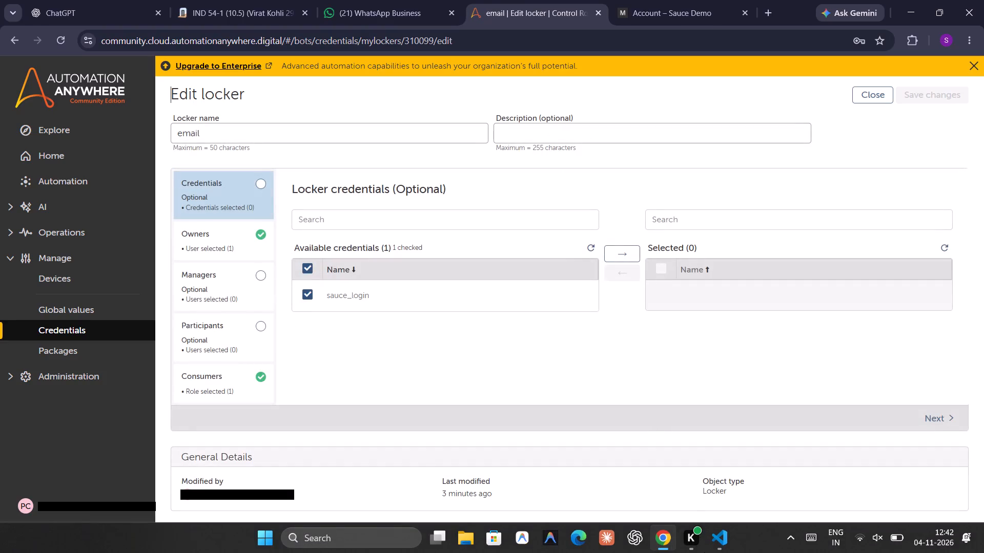
scroll(653, 446, "left", 1)
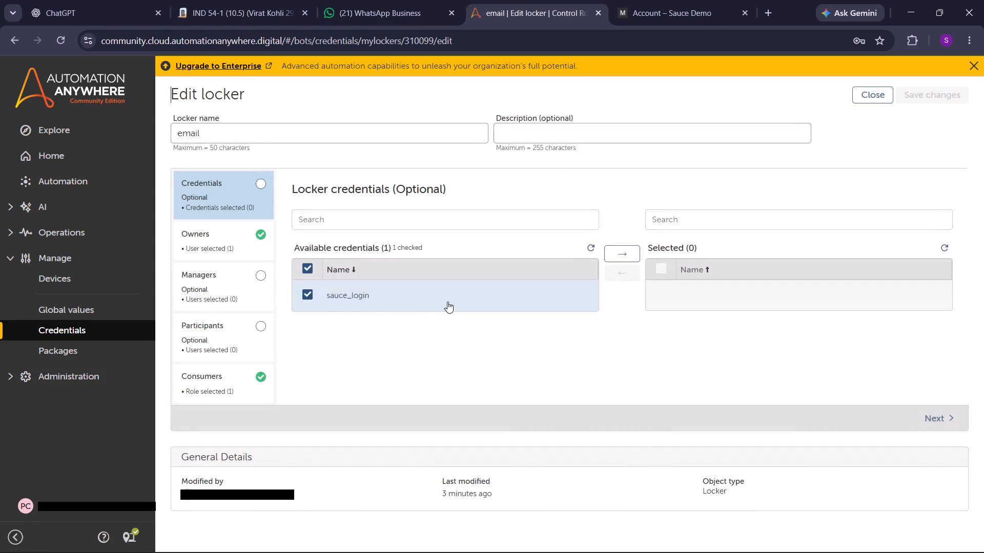
scroll(447, 302, "left", 1)
scroll(481, 379, "down", 2)
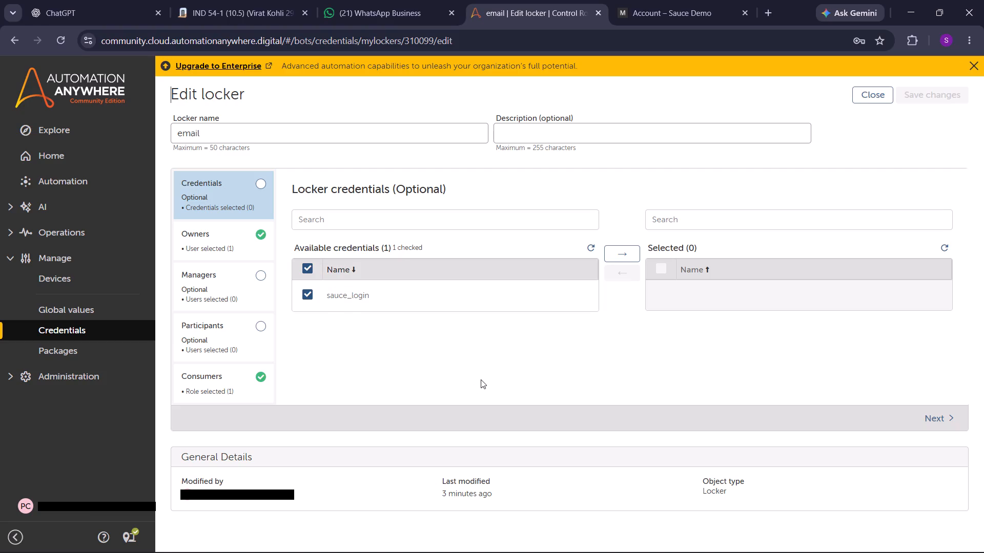
scroll(481, 379, "down", 1)
left_click(616, 253)
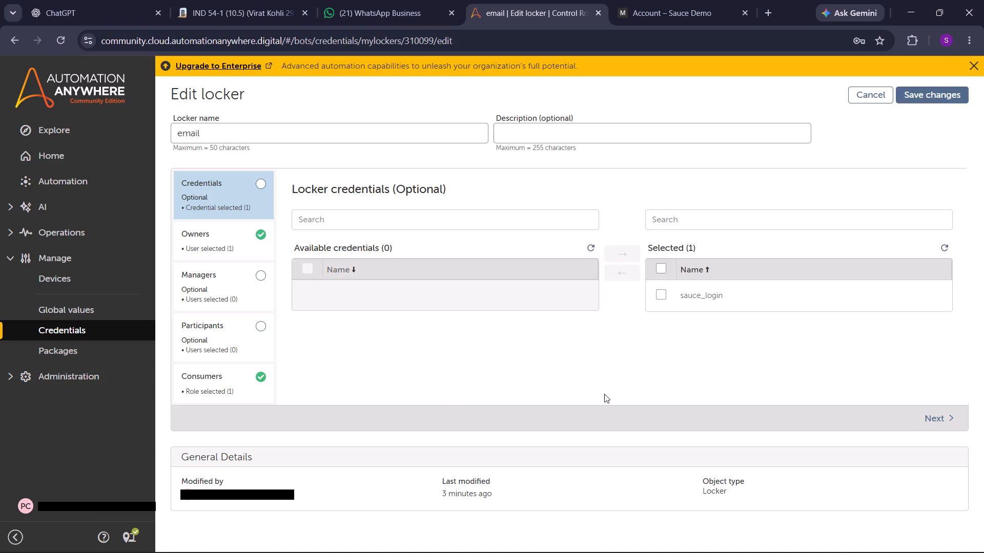
scroll(630, 380, "down", 2)
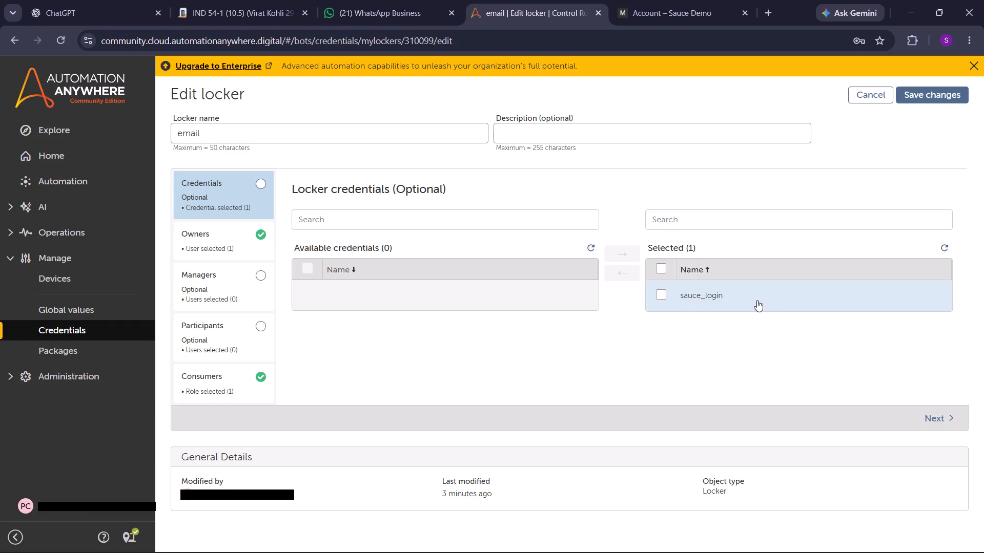
scroll(283, 366, "left", 1)
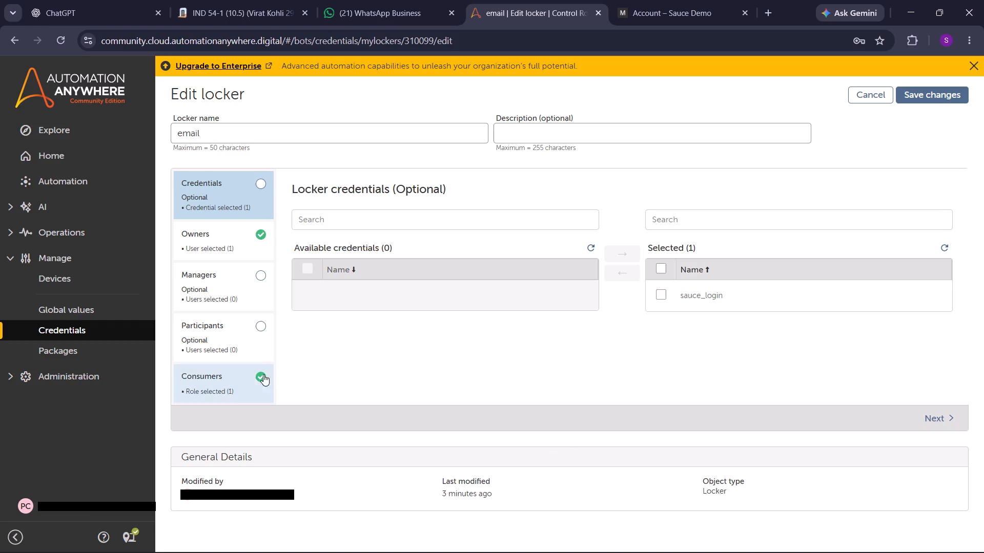
left_click(248, 379)
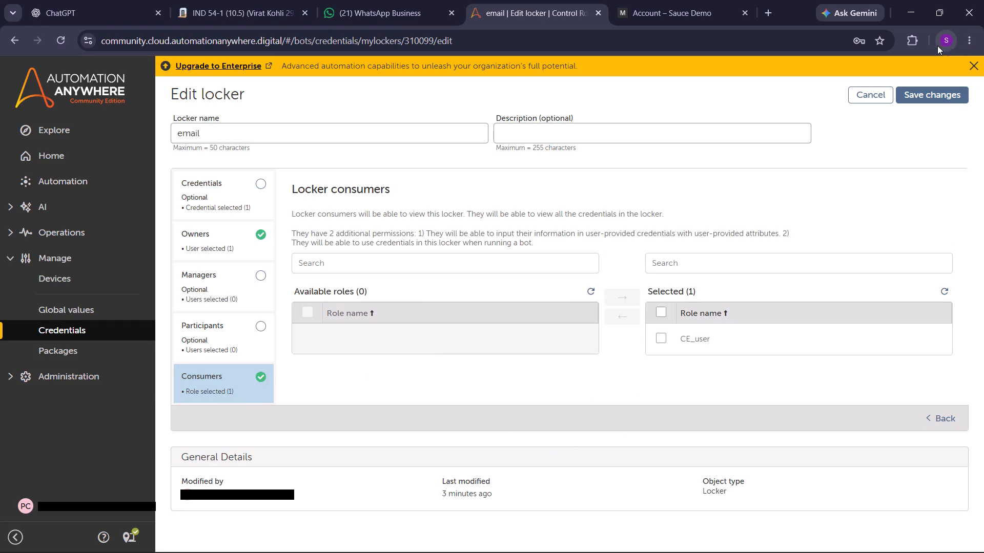
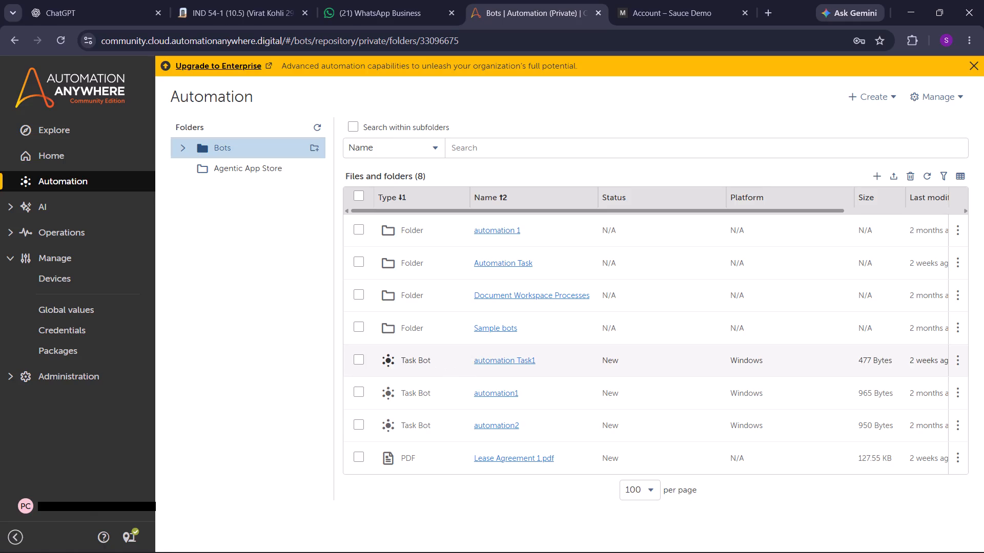
Open the credentials management page and review the email locker, the sauce_login credential and its credential request, selecting each entry.
double_click(73, 334)
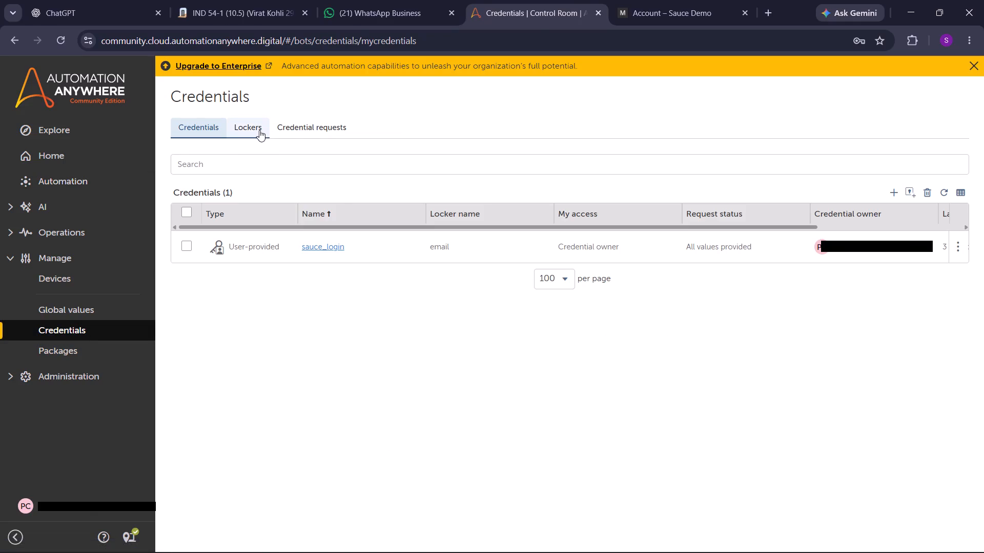
left_click(255, 128)
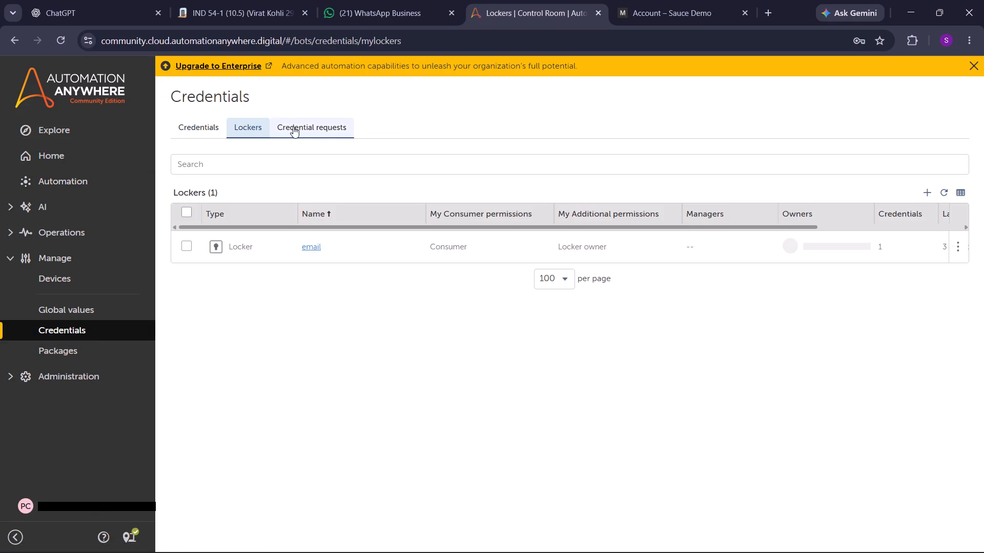
left_click(188, 248)
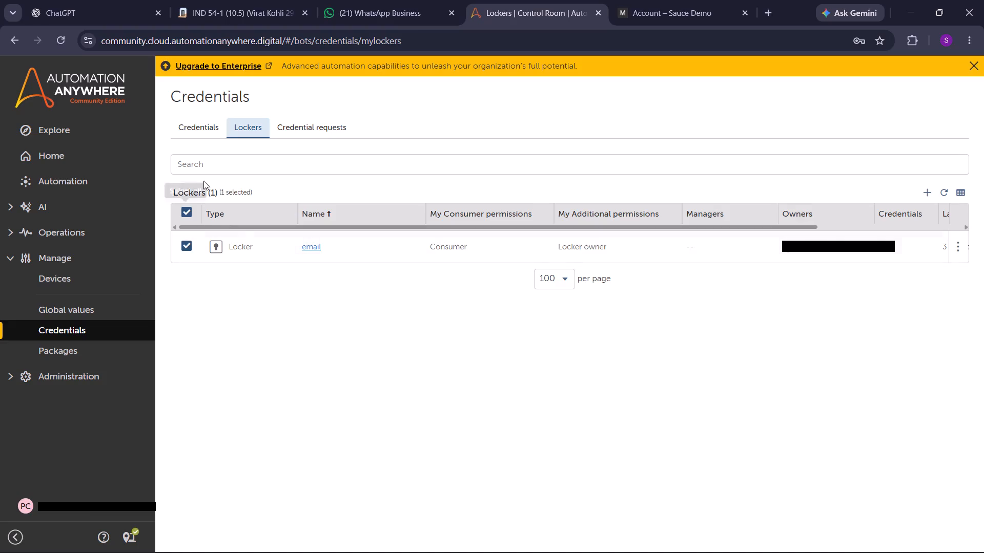
left_click(203, 128)
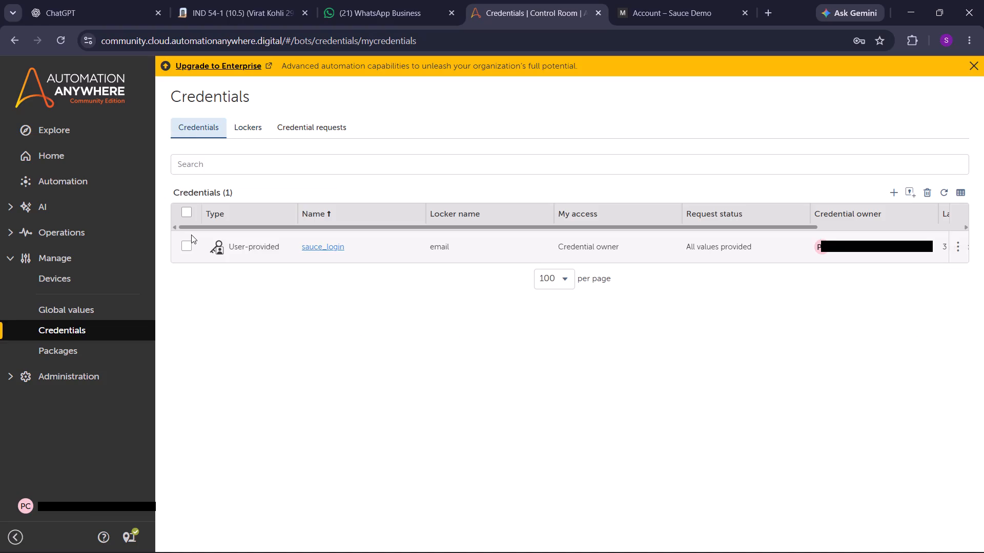
left_click(190, 246)
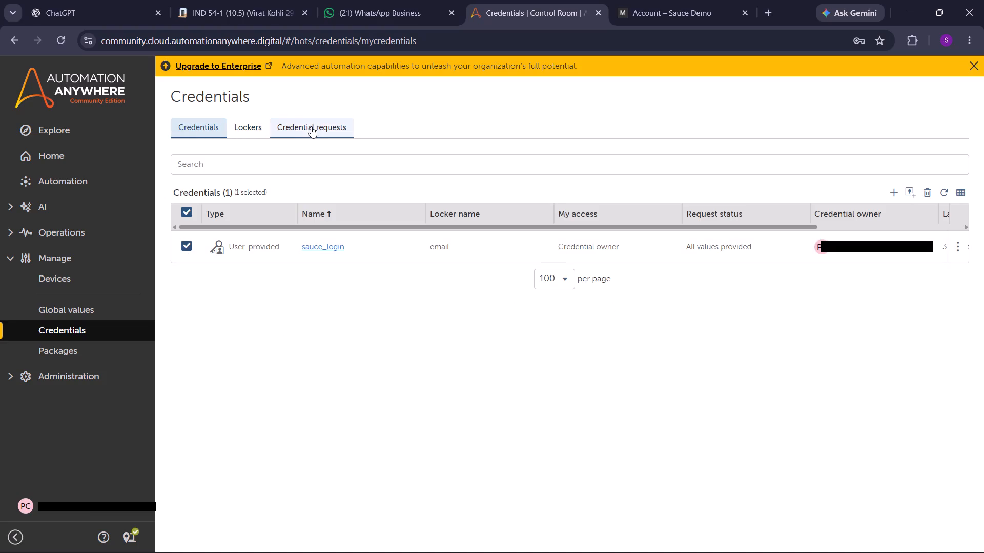
left_click(311, 126)
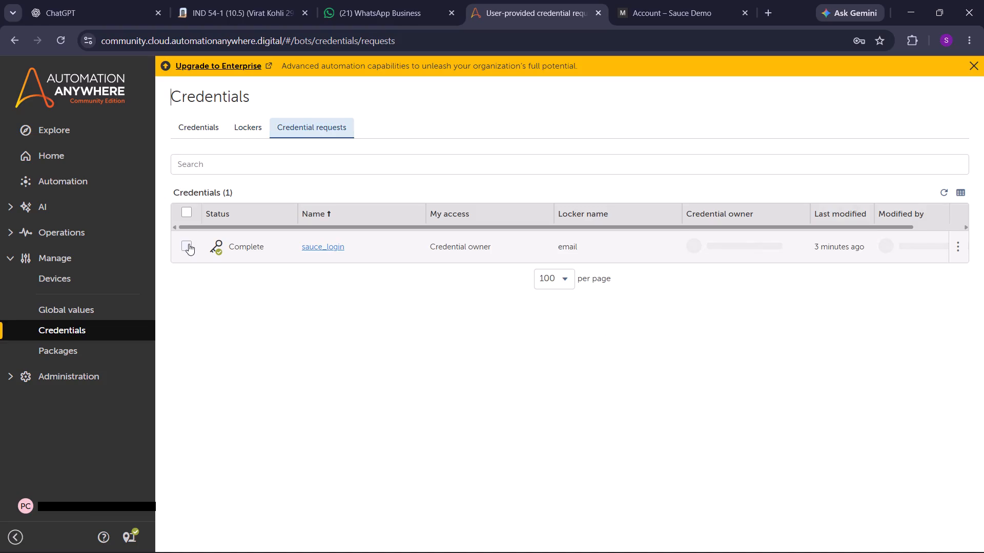
left_click(189, 244)
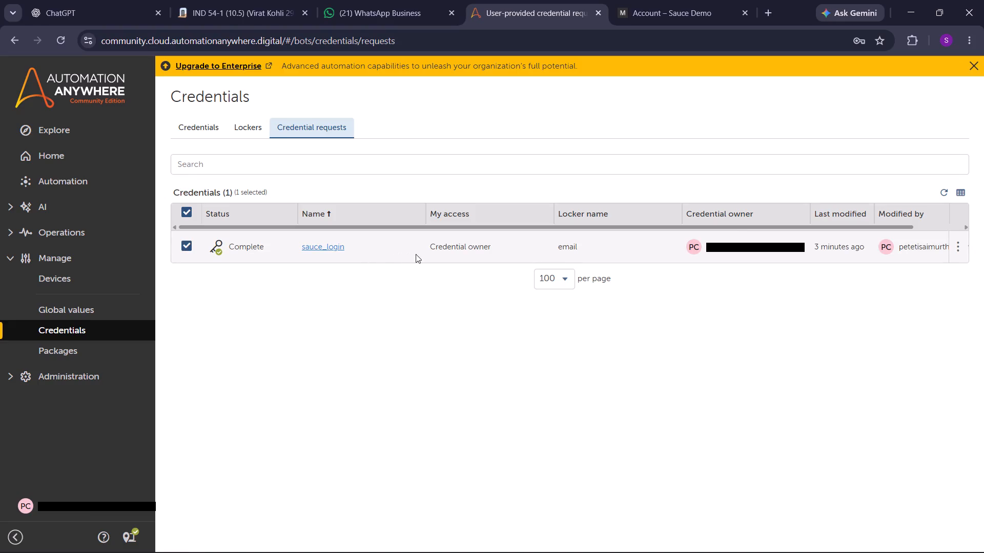